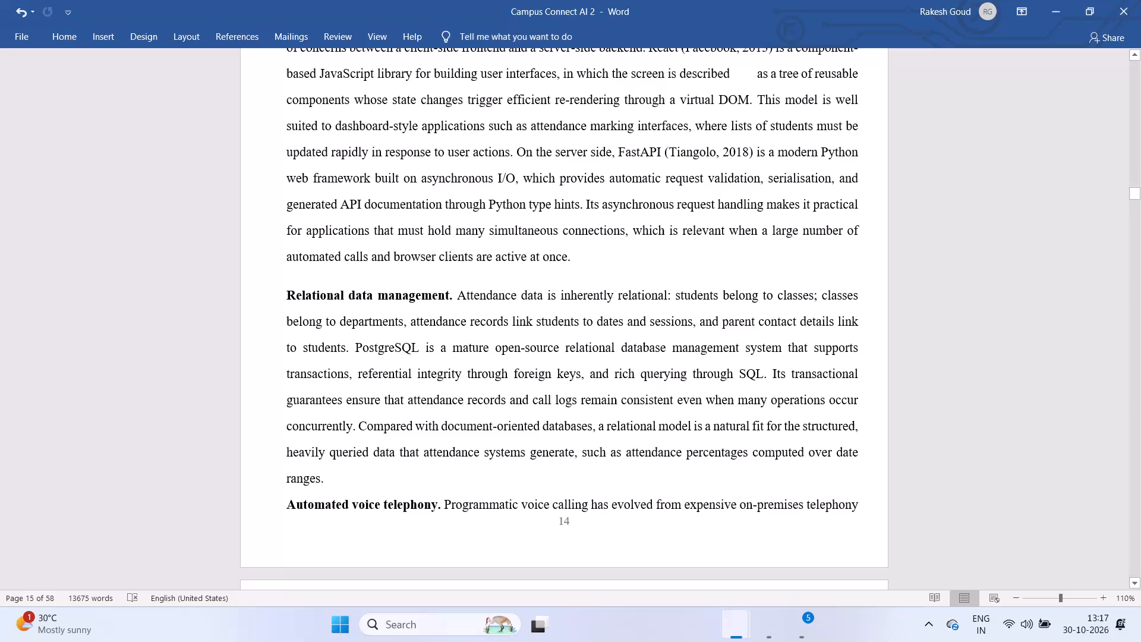
Review the background section from relational data management through the component comparison table to the avatar-services and SignBridge bullets.
scroll(522, 402, down, 3)
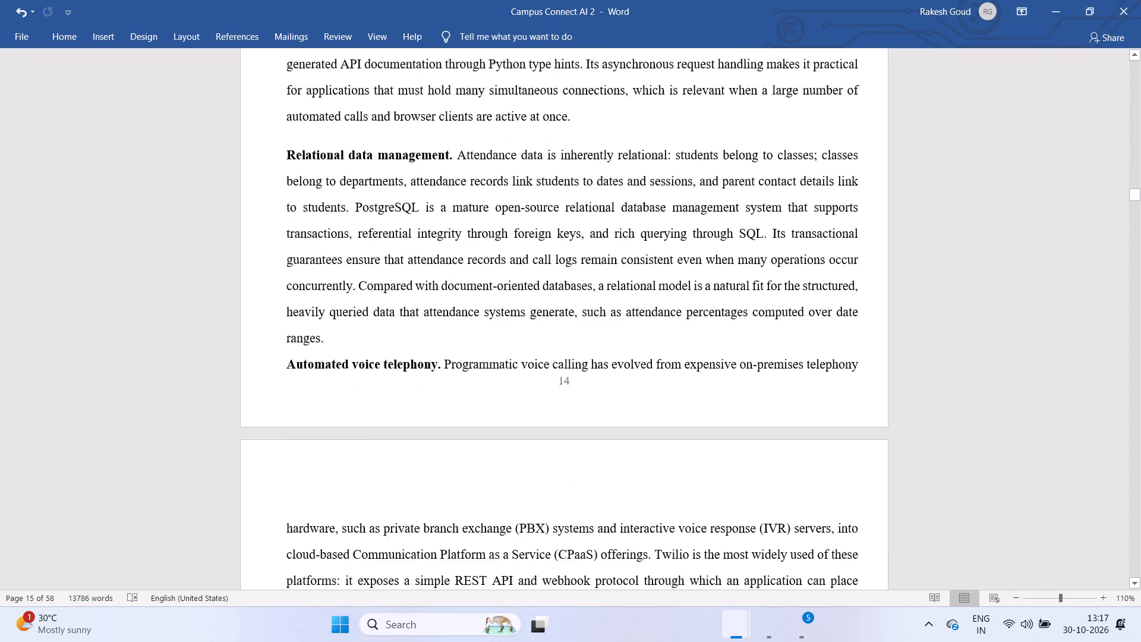
scroll(522, 402, down, 7)
click(522, 402)
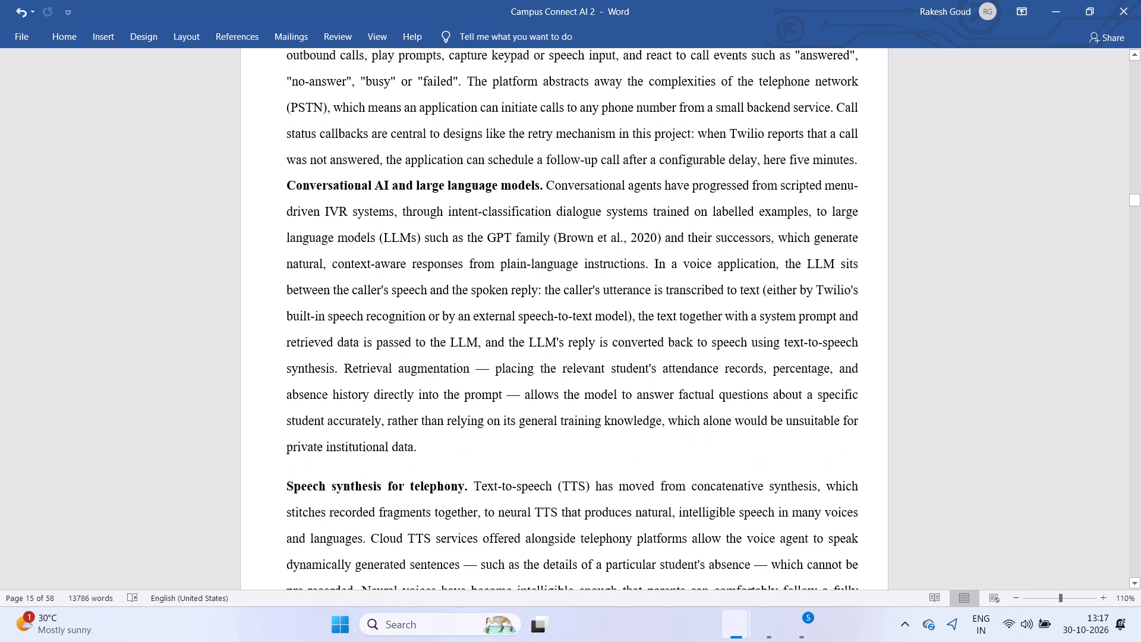
scroll(522, 402, down, 4)
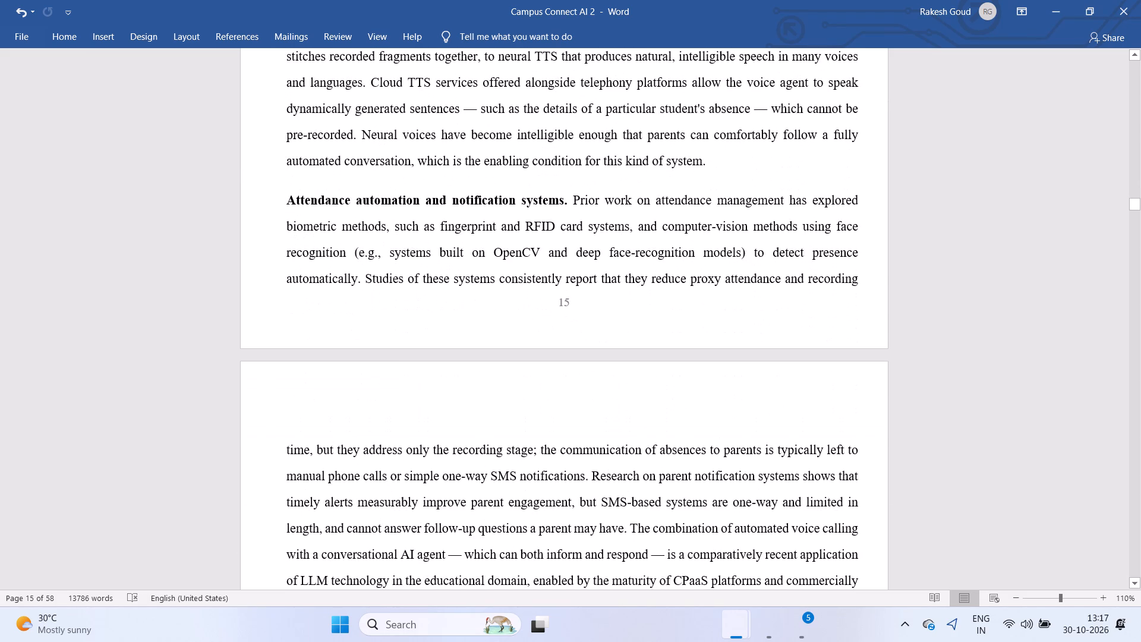
scroll(522, 402, down, 8)
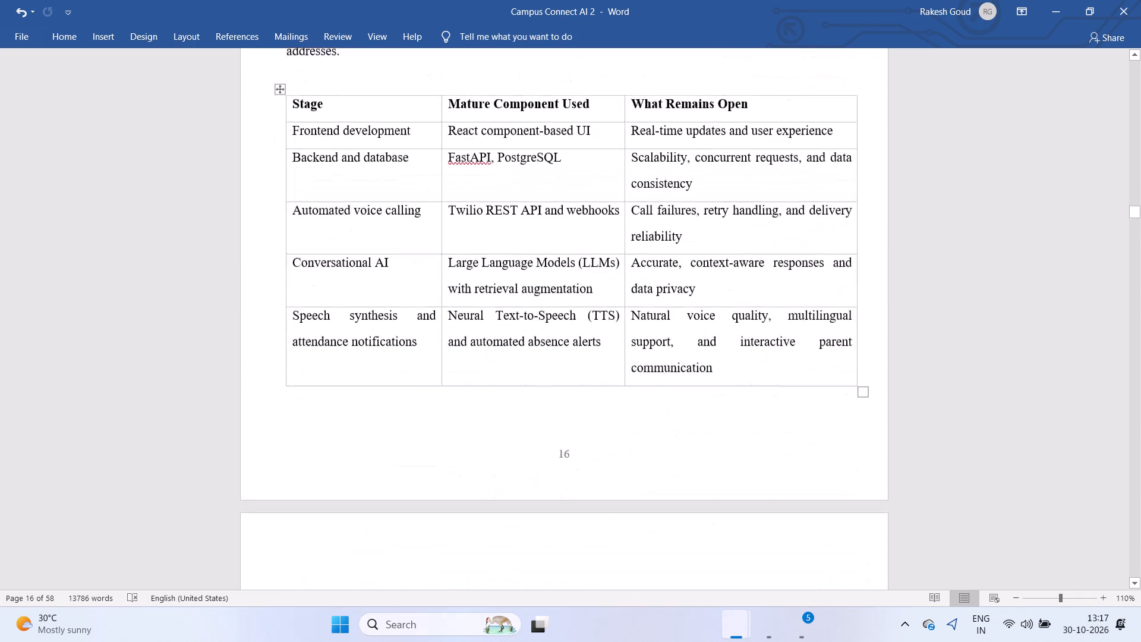
scroll(522, 402, down, 6)
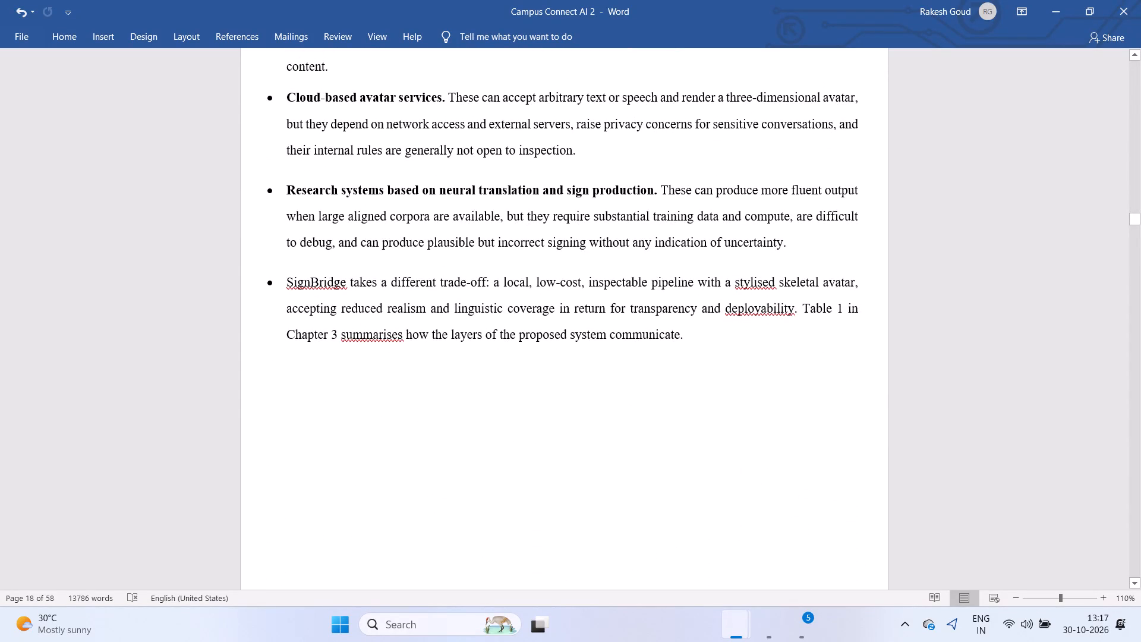
Review the Methodology chapter from 3.1 Proposed System through the Fig – 1 workflow diagram to the Module 3 description.
scroll(522, 402, down, 5)
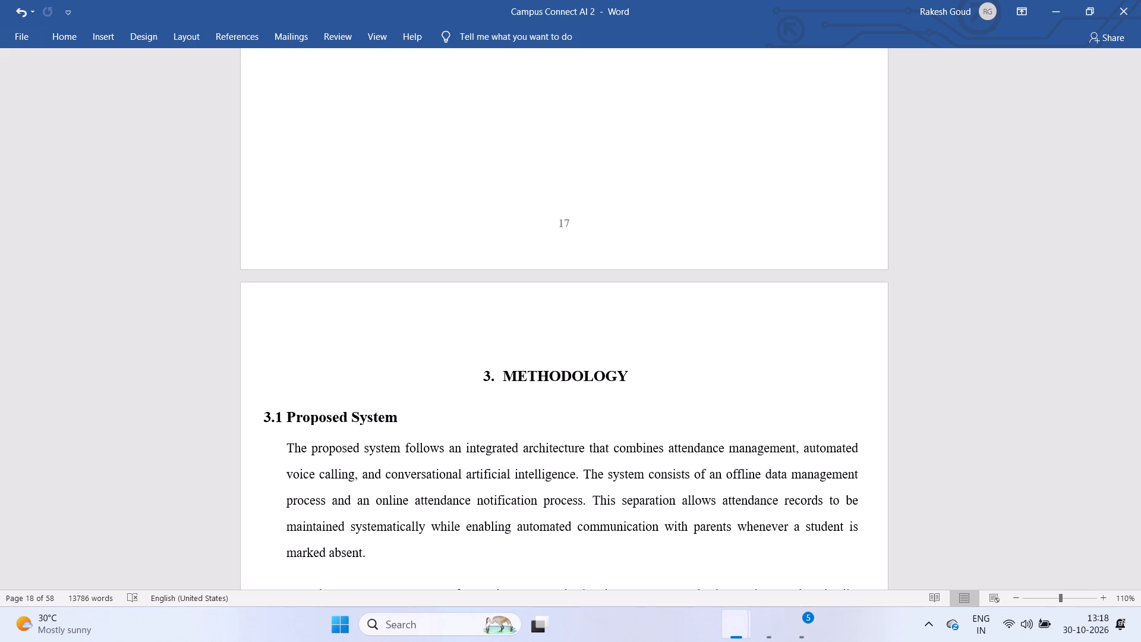
scroll(522, 402, down, 2)
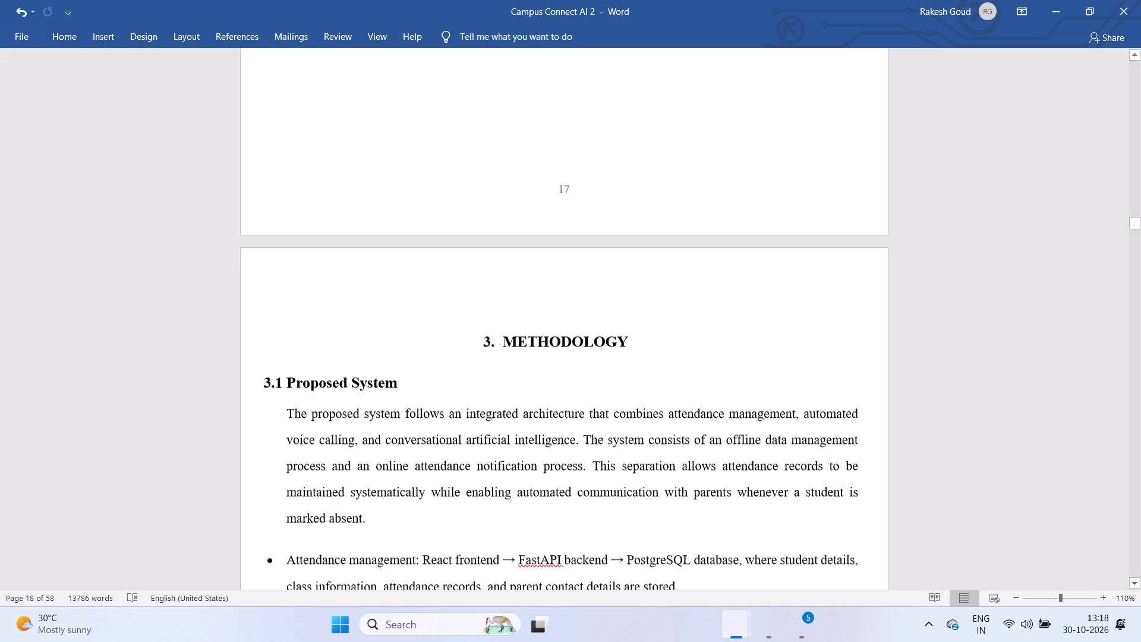
scroll(522, 402, down, 10)
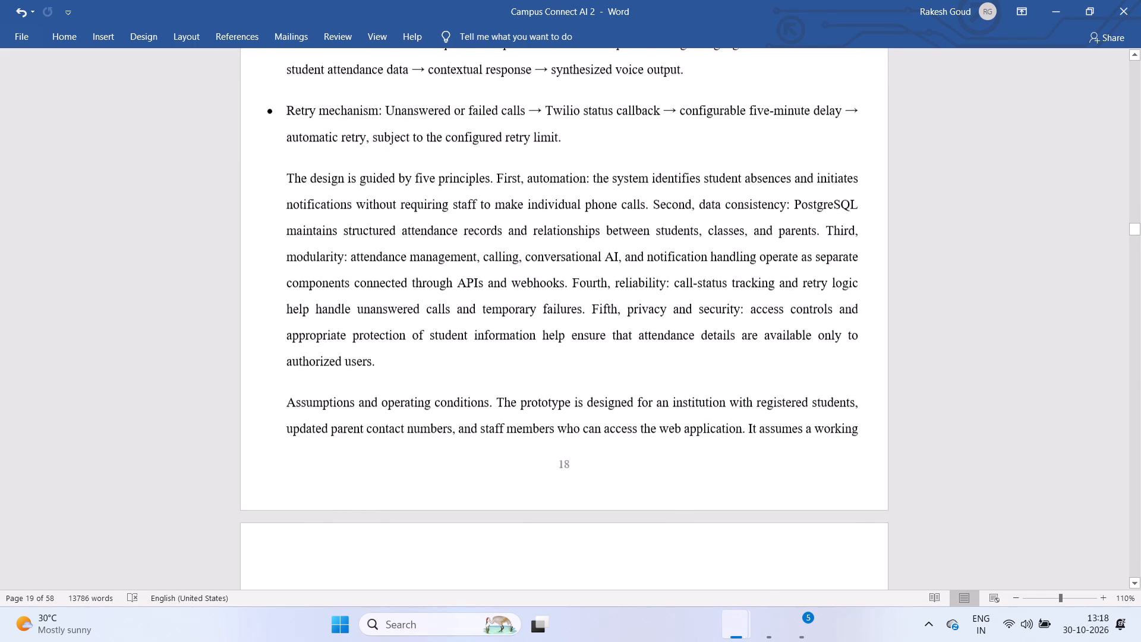
scroll(522, 402, down, 1)
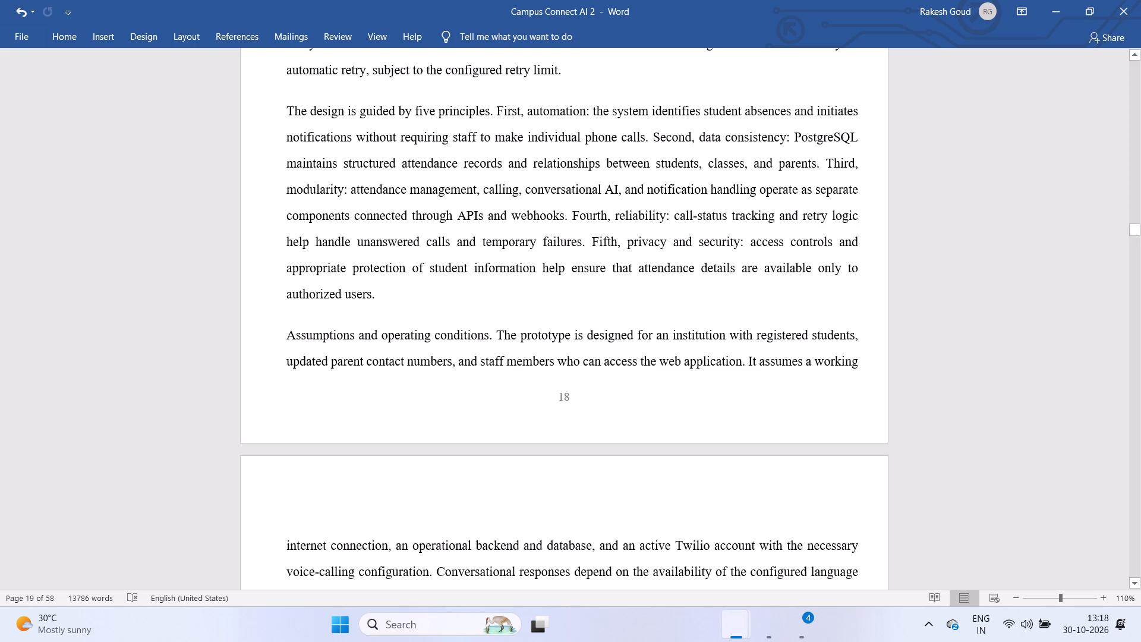
scroll(499, 355, down, 6)
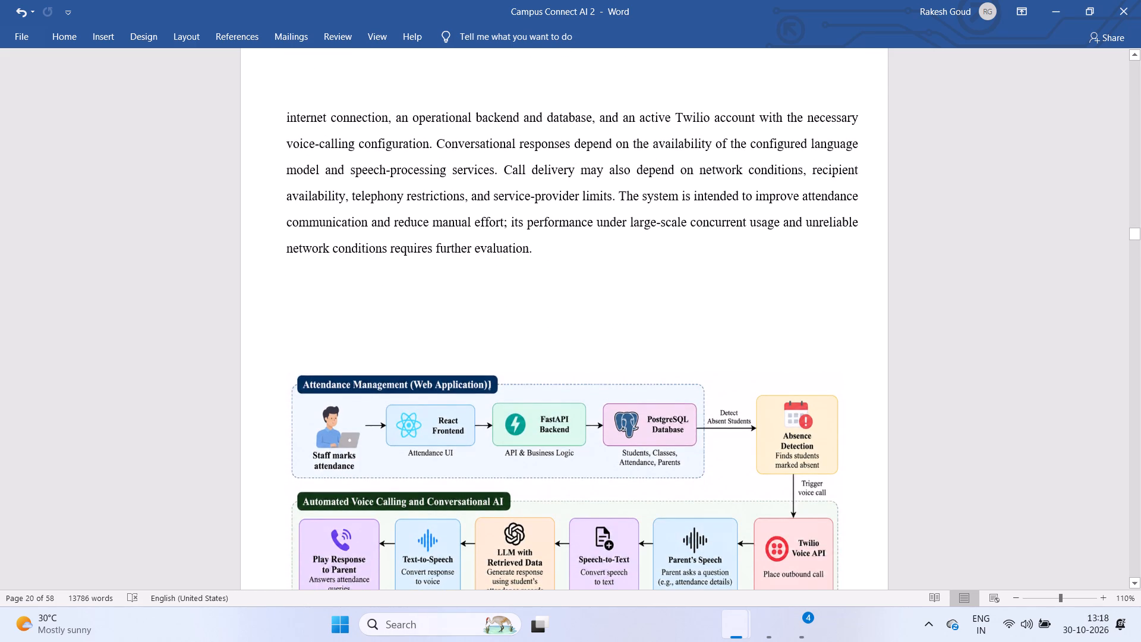
scroll(499, 355, down, 9)
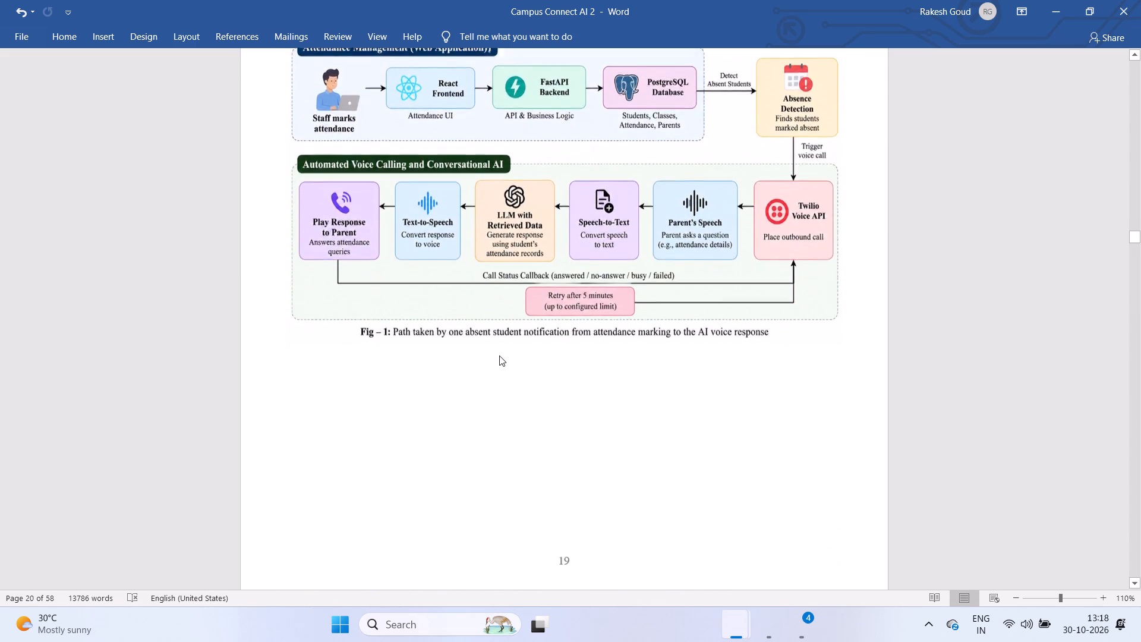
scroll(499, 355, down, 10)
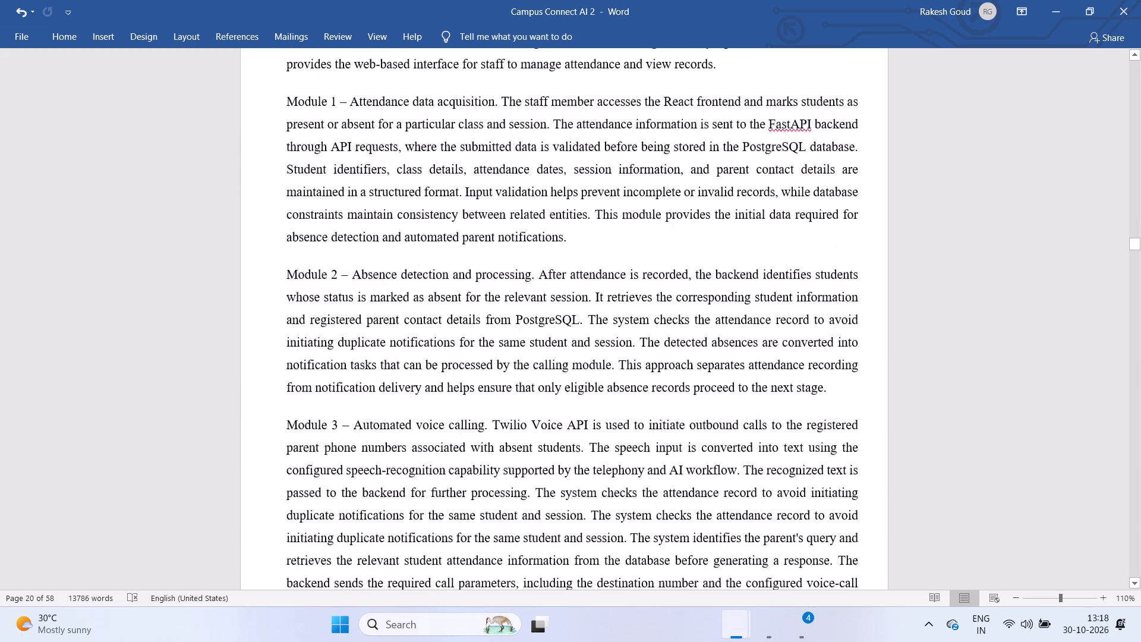
scroll(499, 355, down, 1)
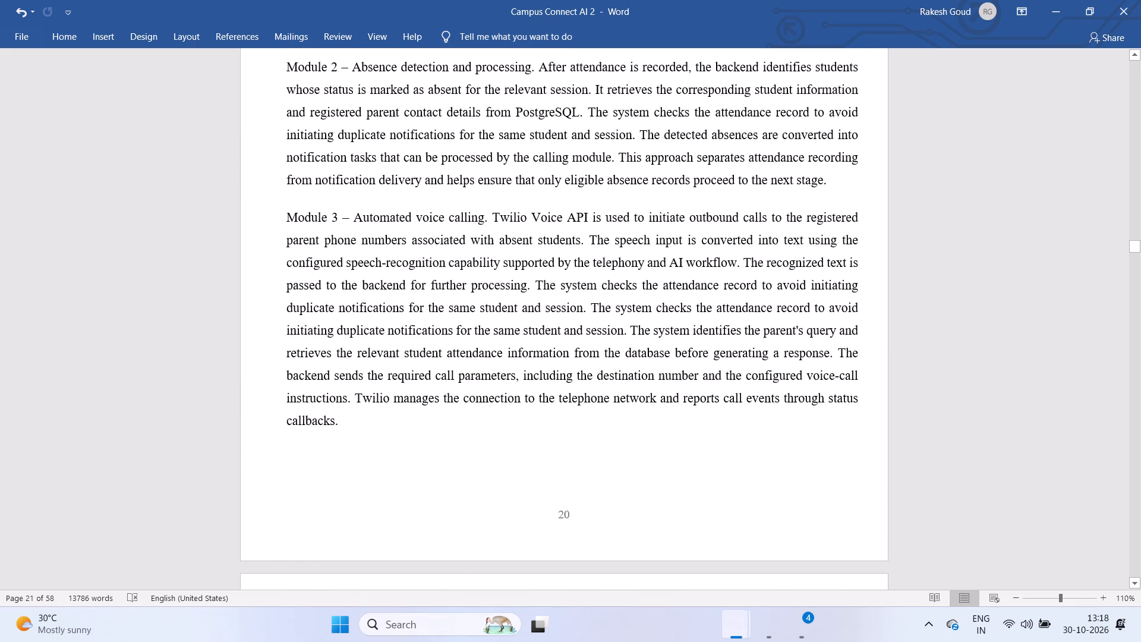
Apply the "3.2 Modules" heading's bold 14 pt formatting to the "Module 1" label using Format Painter.
scroll(499, 355, up, 6)
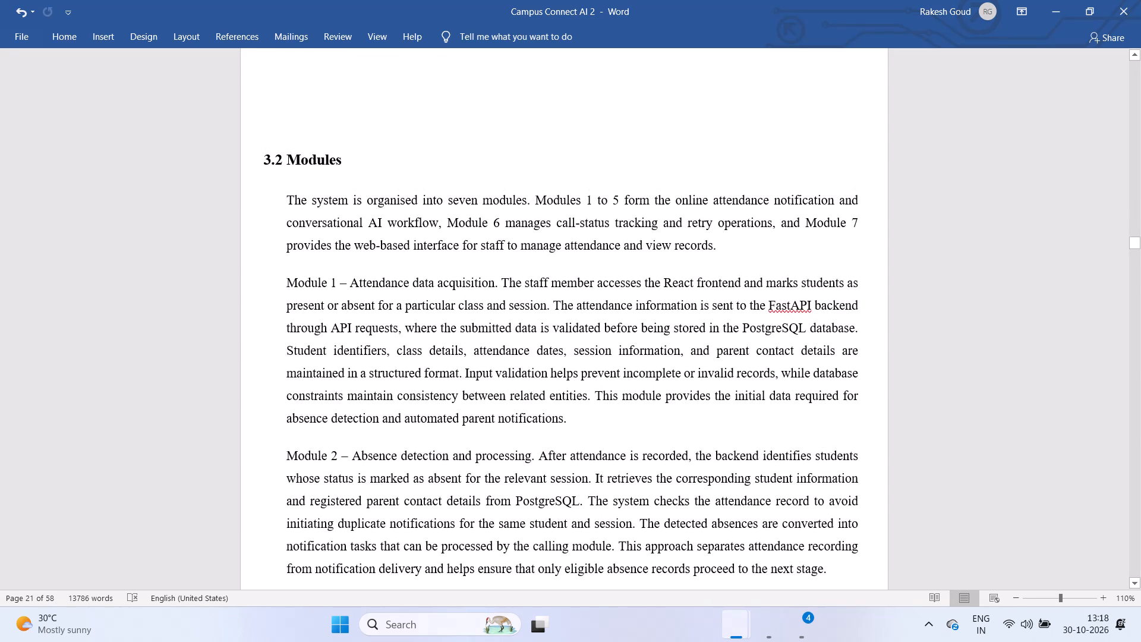
drag(342, 162, 319, 162)
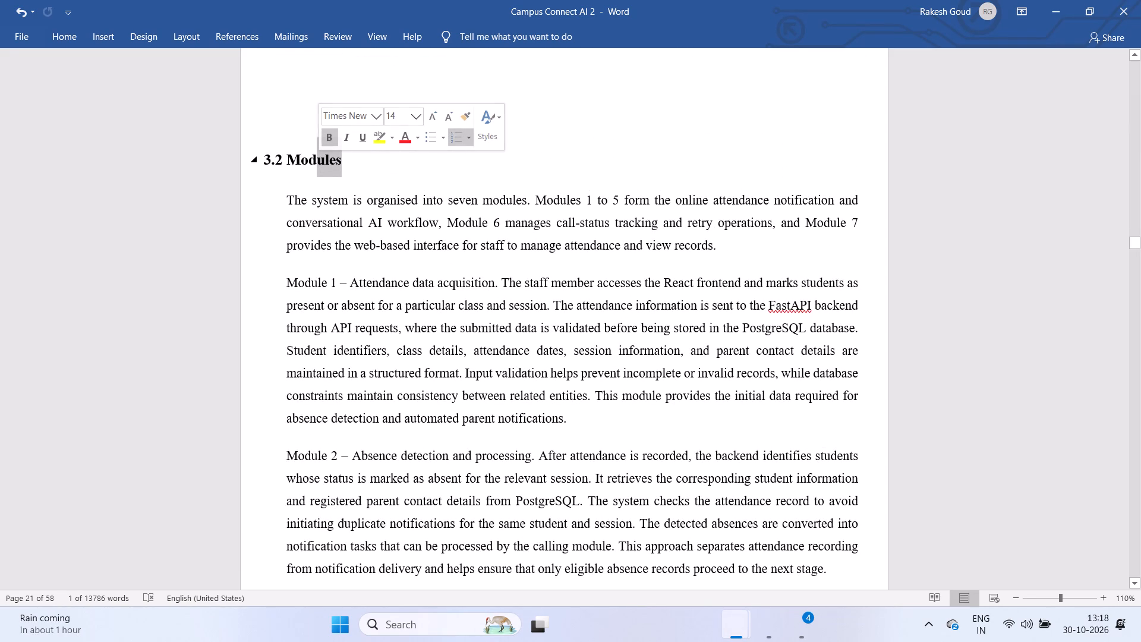
click(467, 116)
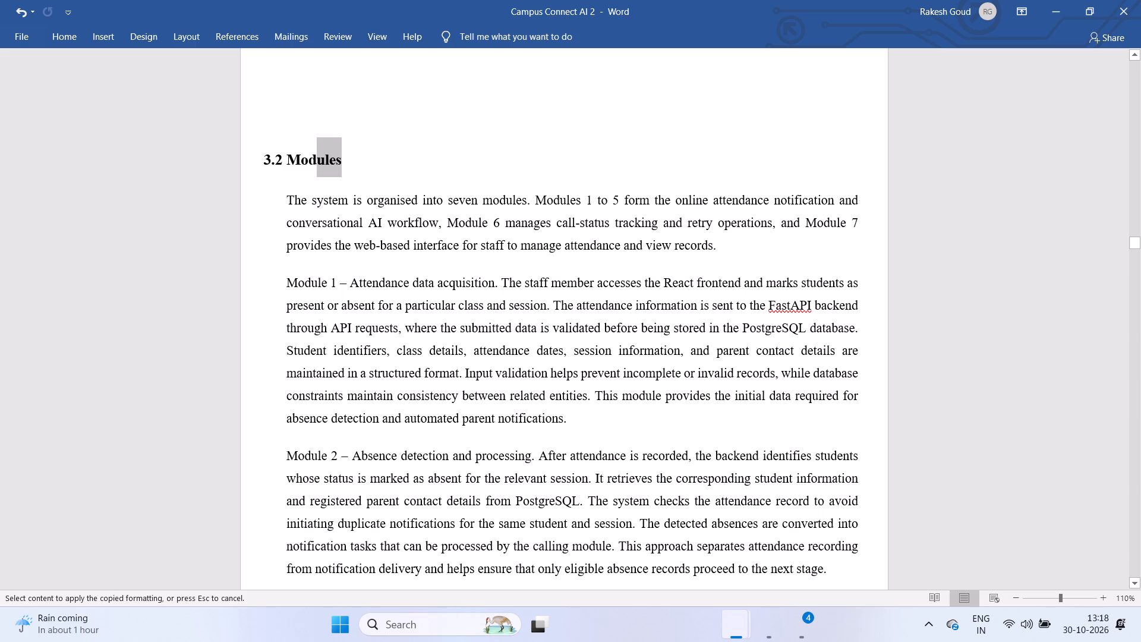
drag(287, 279, 337, 285)
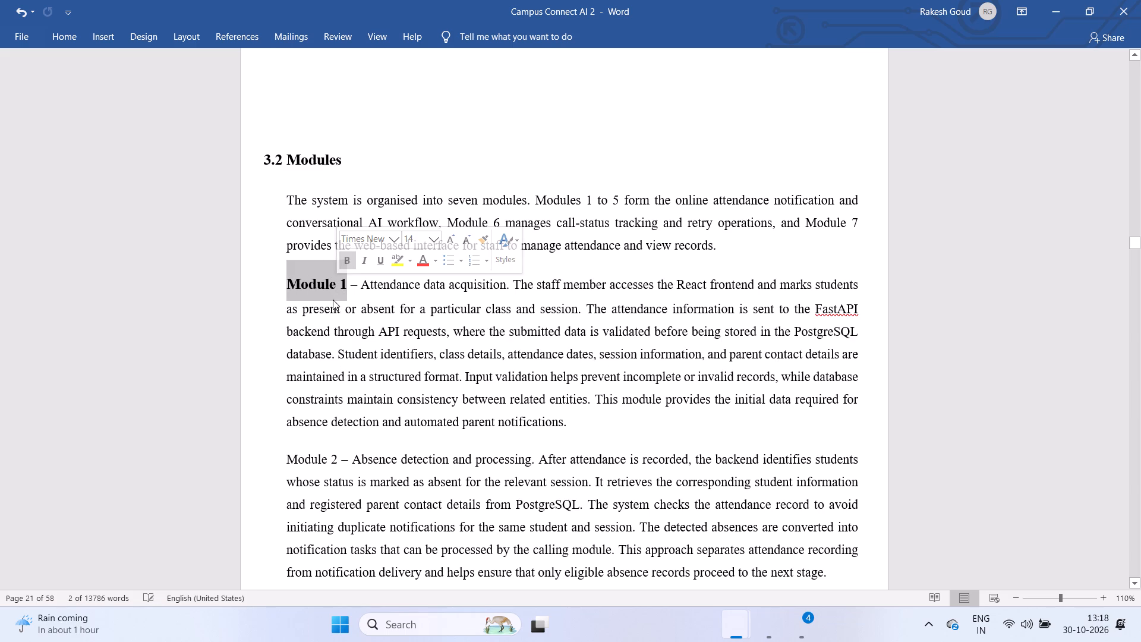
Copy the bold 14 pt formatting of the "Module 1" label onto the "Module 2" label.
click(346, 290)
drag(346, 290, 323, 289)
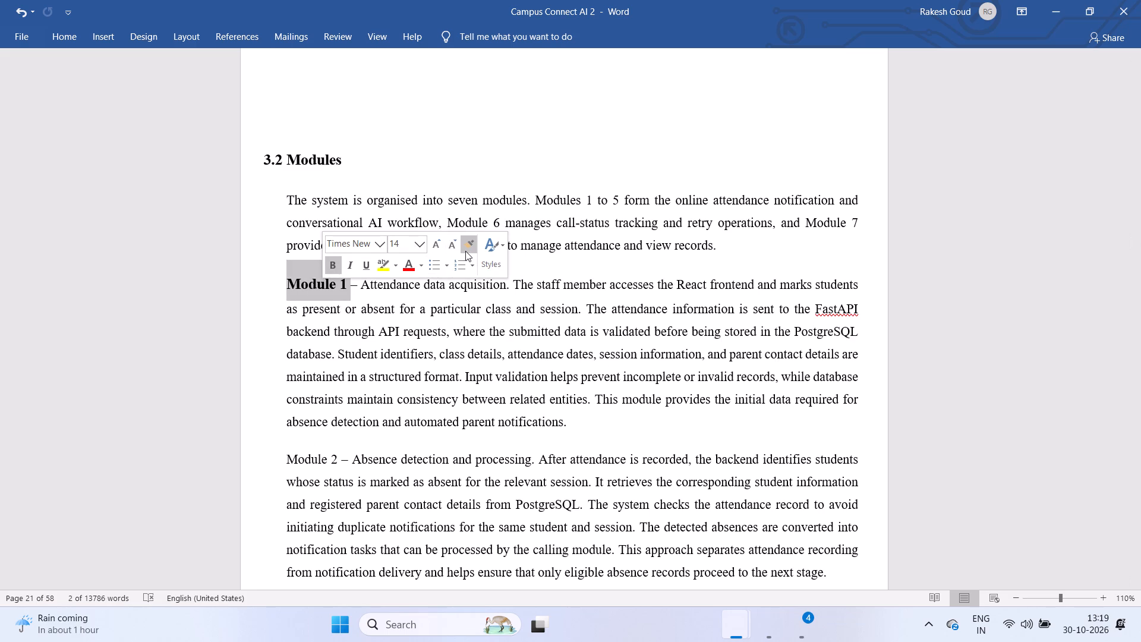
click(465, 251)
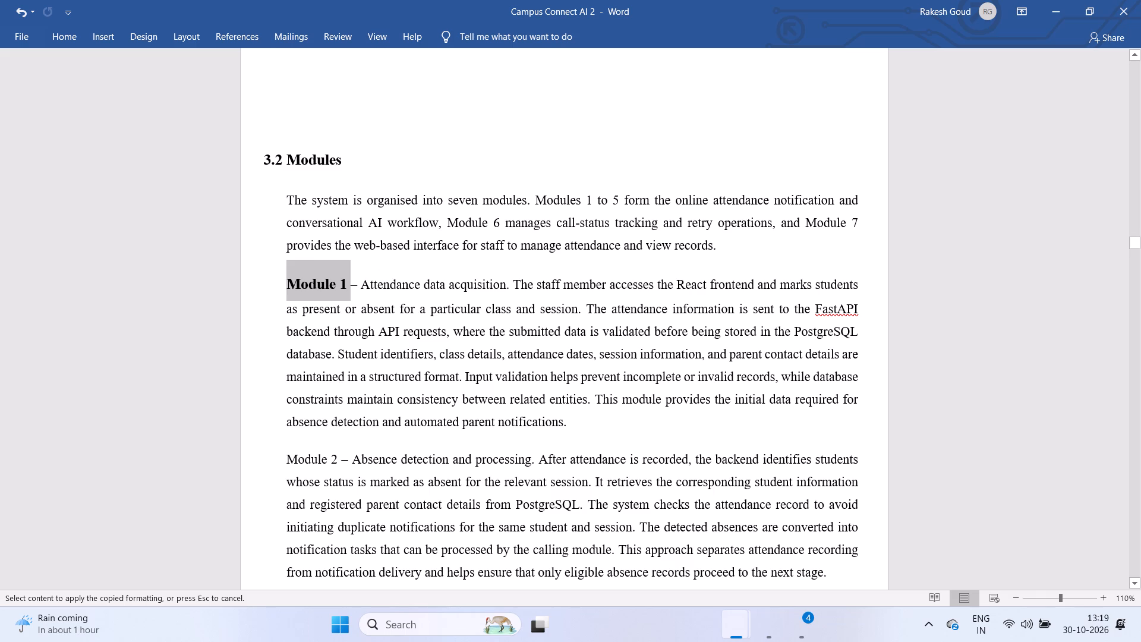
drag(286, 457, 339, 461)
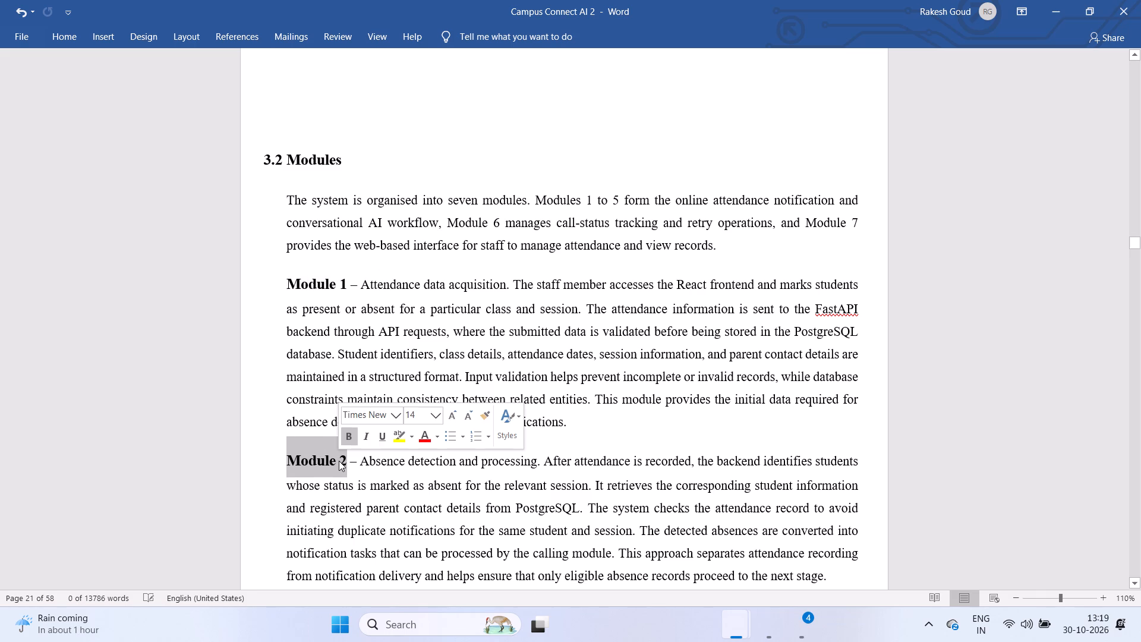
Copy the bold 14 pt formatting of the "Module 2" label onto the "Module 3" label.
scroll(332, 482, down, 4)
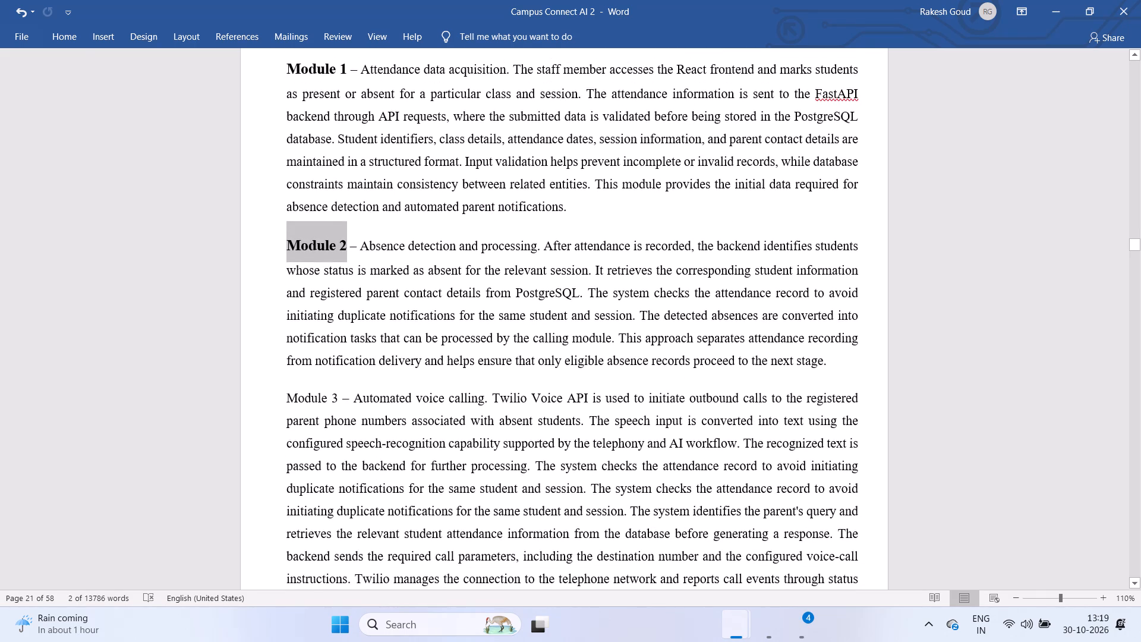
drag(281, 401, 315, 399)
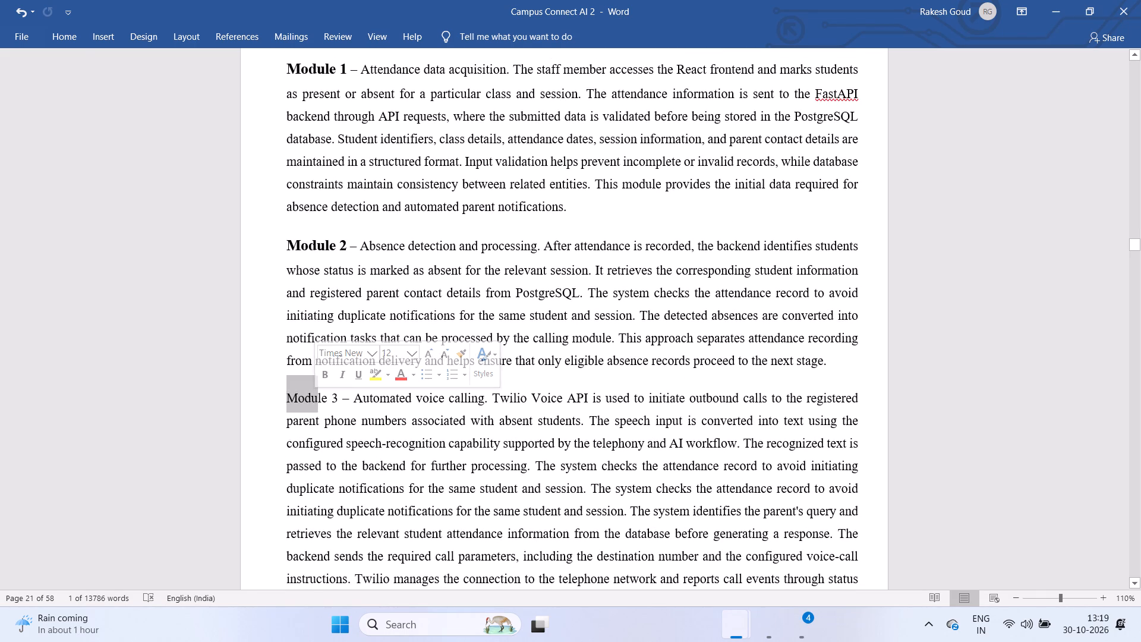
click(339, 417)
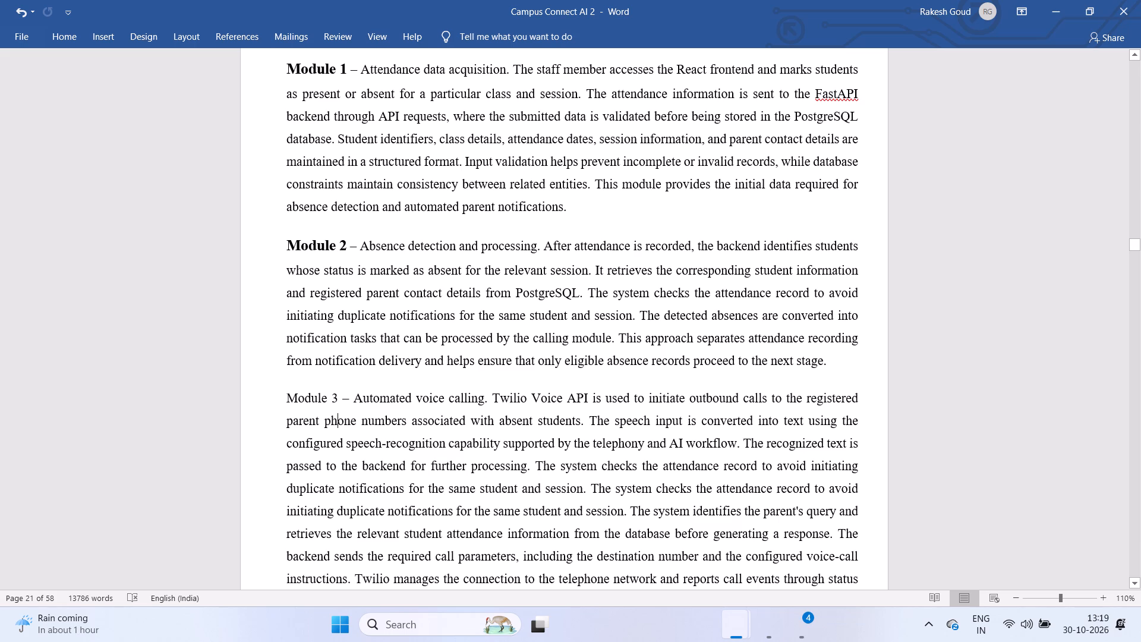
drag(345, 249, 333, 249)
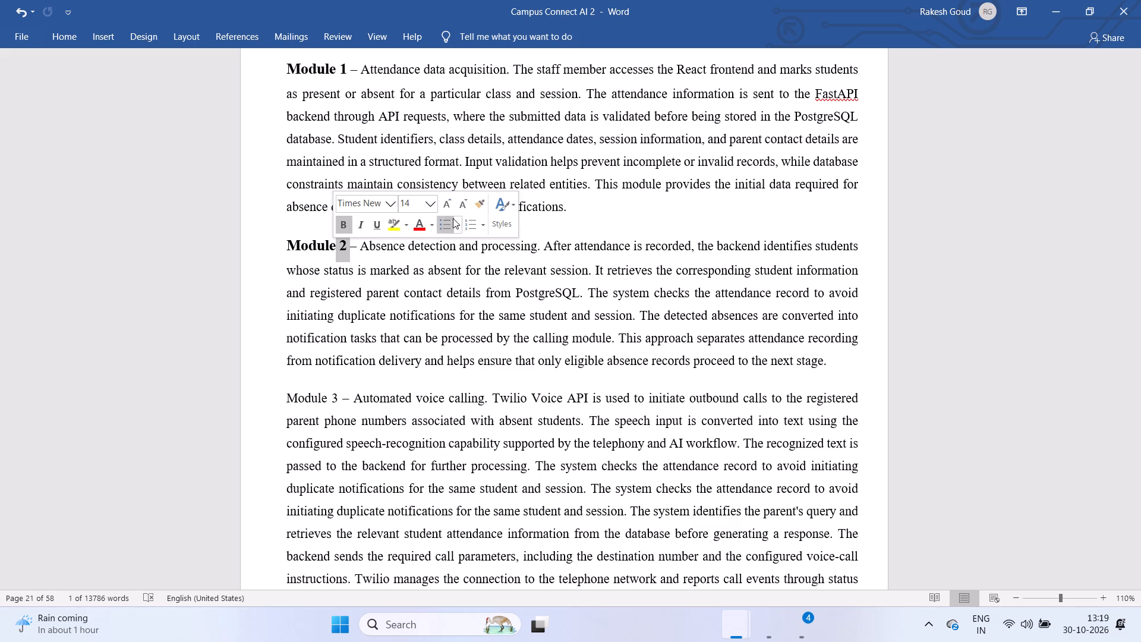
click(482, 206)
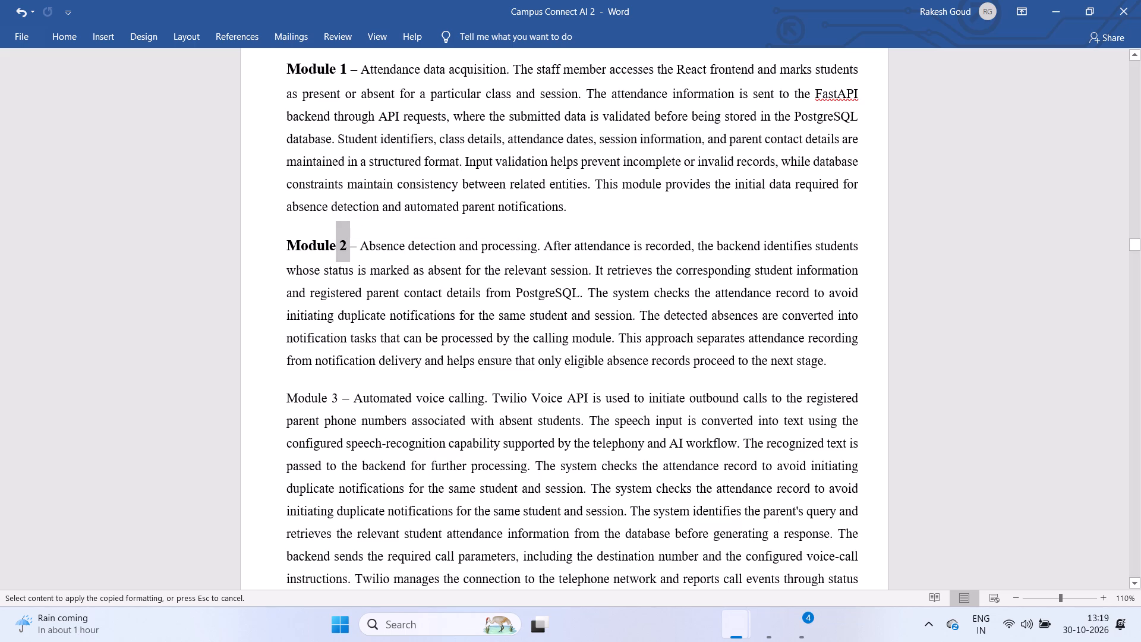
drag(287, 400, 342, 401)
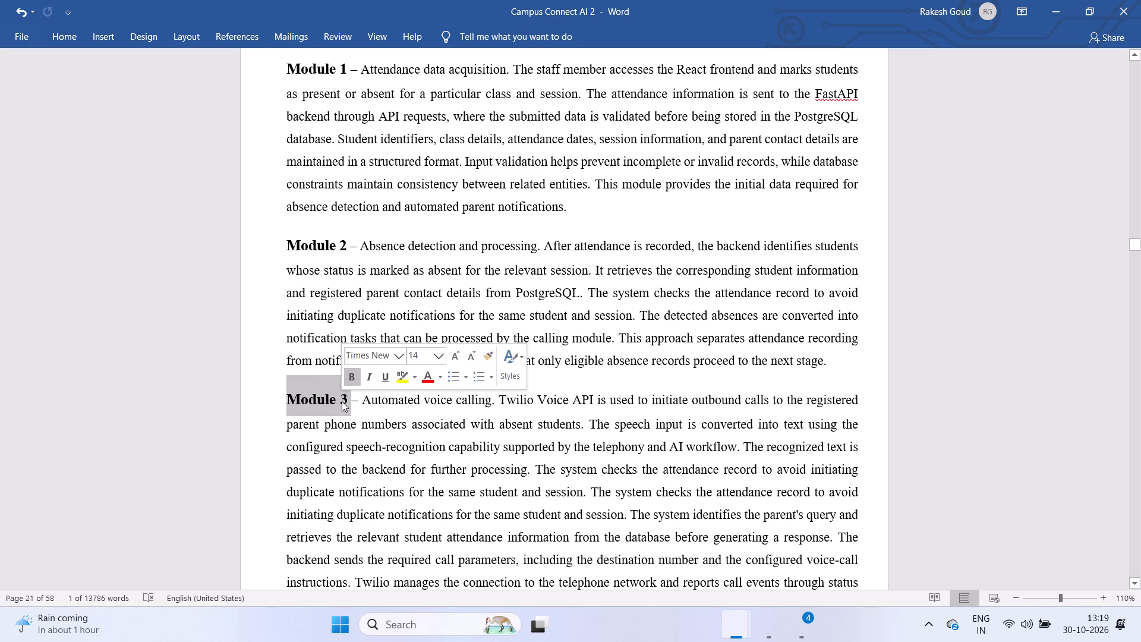
Copy the bold 14 pt formatting of the "Module 3" label onto the "Module 4" label at the start of the following page.
scroll(342, 401, down, 4)
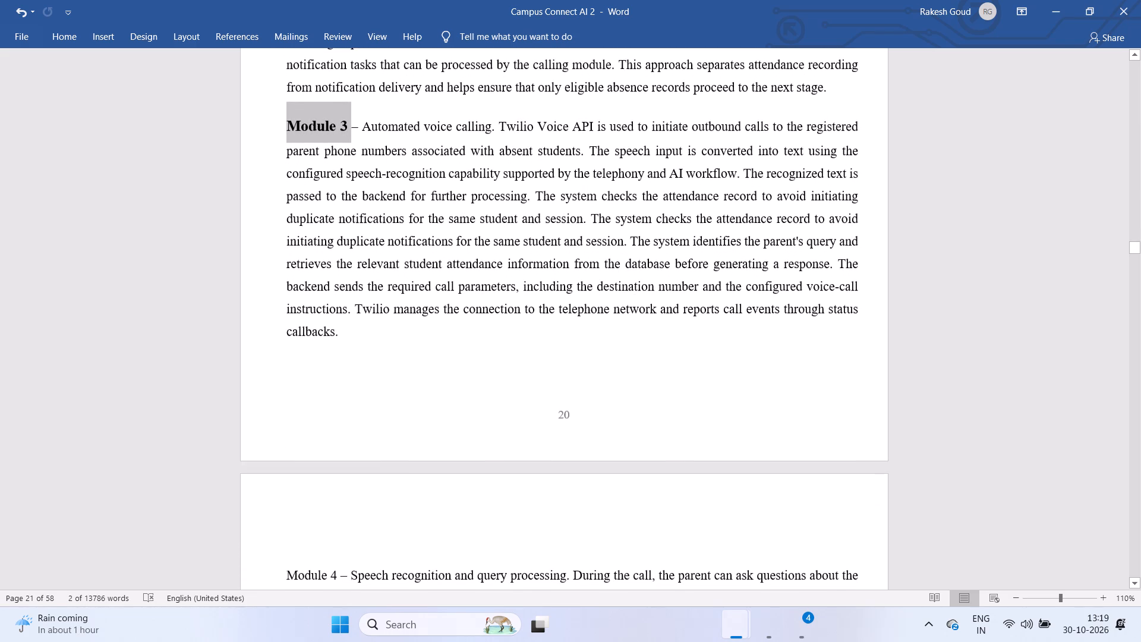
drag(342, 122, 319, 124)
drag(319, 124, 332, 130)
click(478, 90)
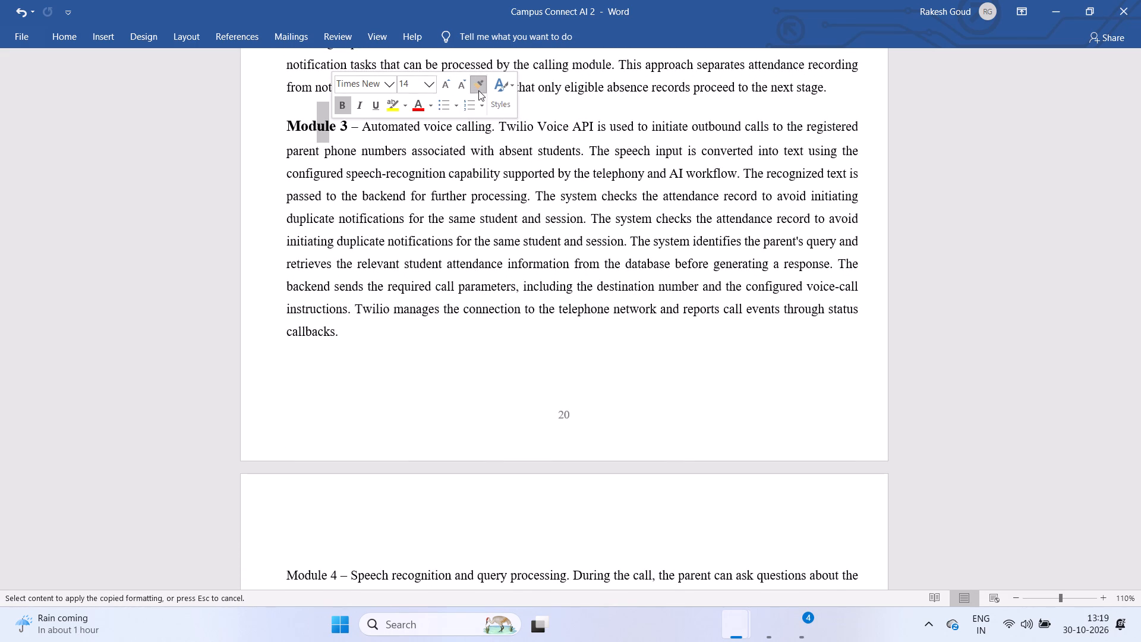
scroll(398, 372, down, 3)
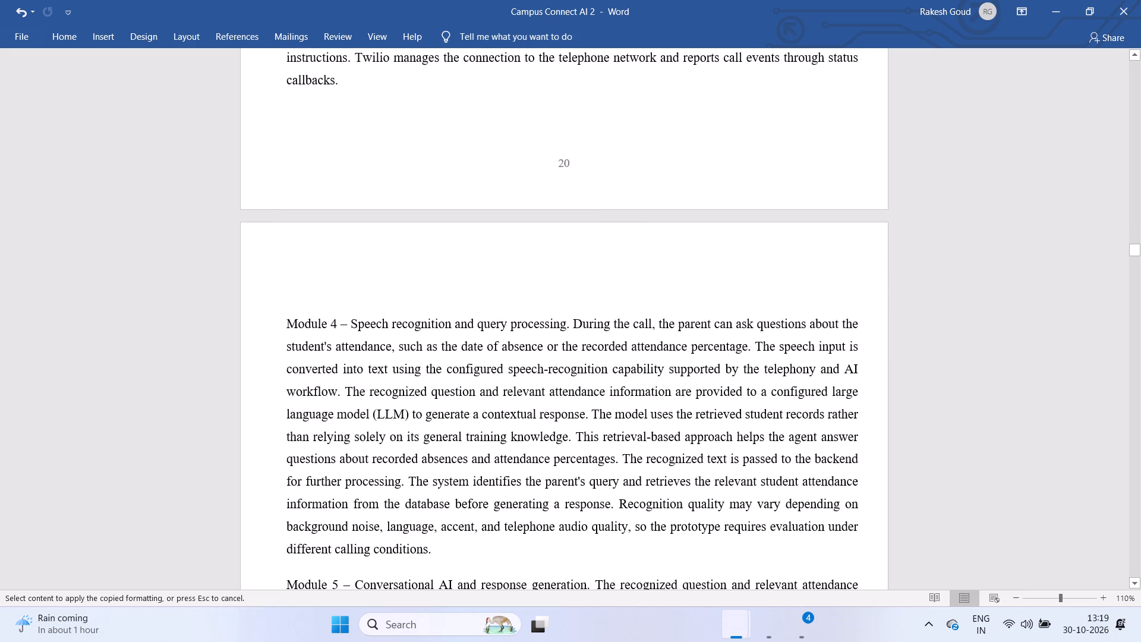
drag(286, 325, 339, 326)
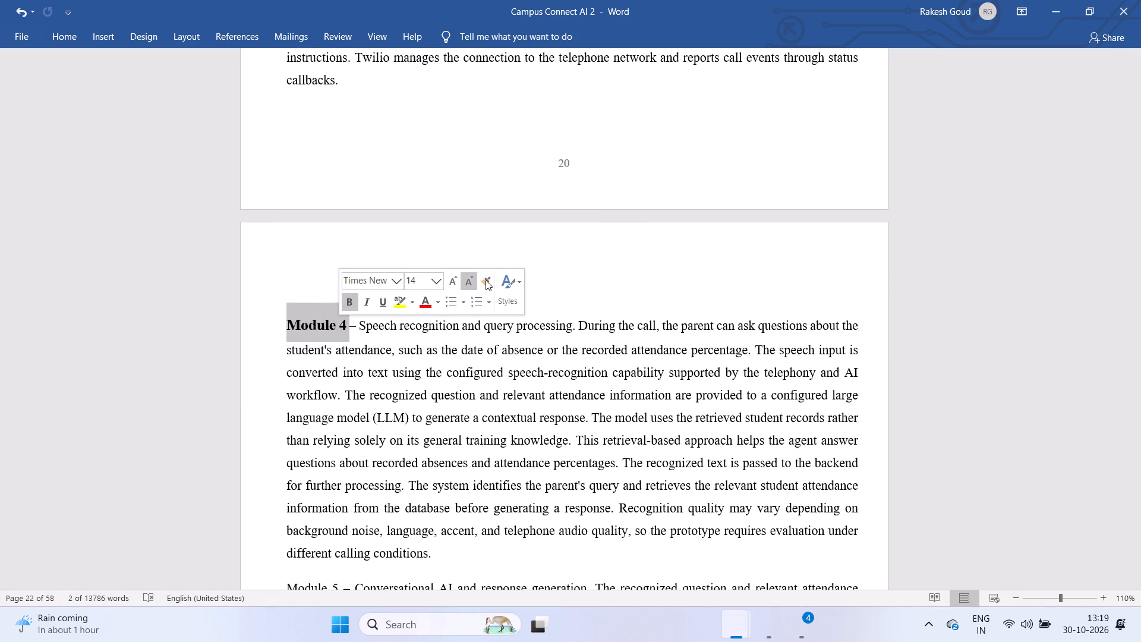
Copy the bold 14 pt formatting of the "Module 4" label onto "Module 5 –", including the dash.
click(486, 280)
scroll(353, 458, down, 3)
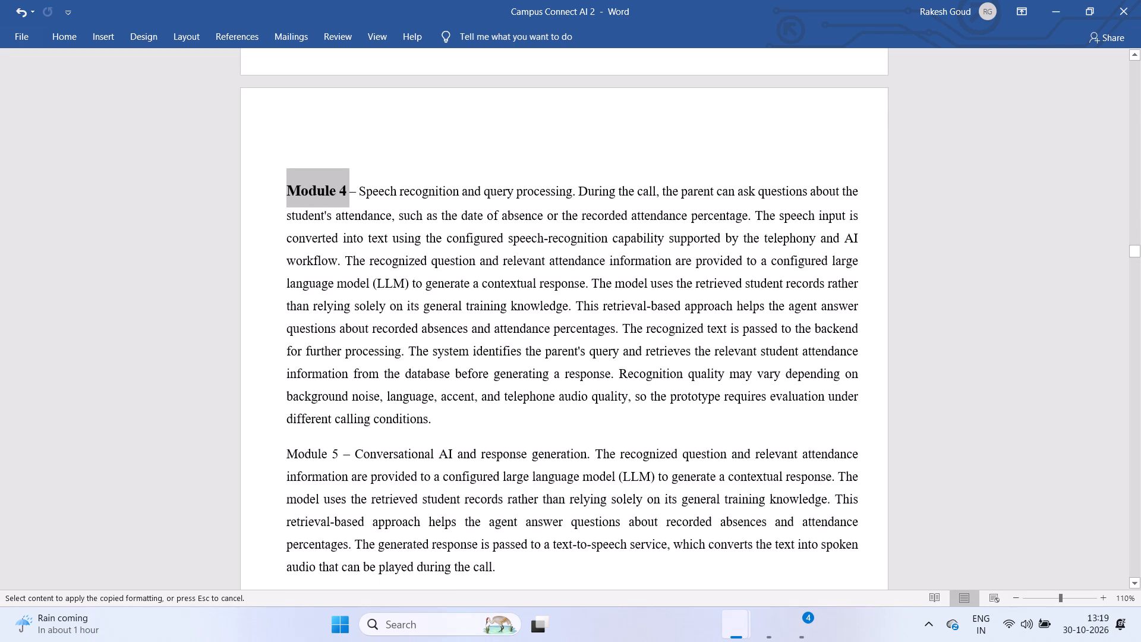
scroll(353, 458, down, 1)
drag(286, 448, 330, 448)
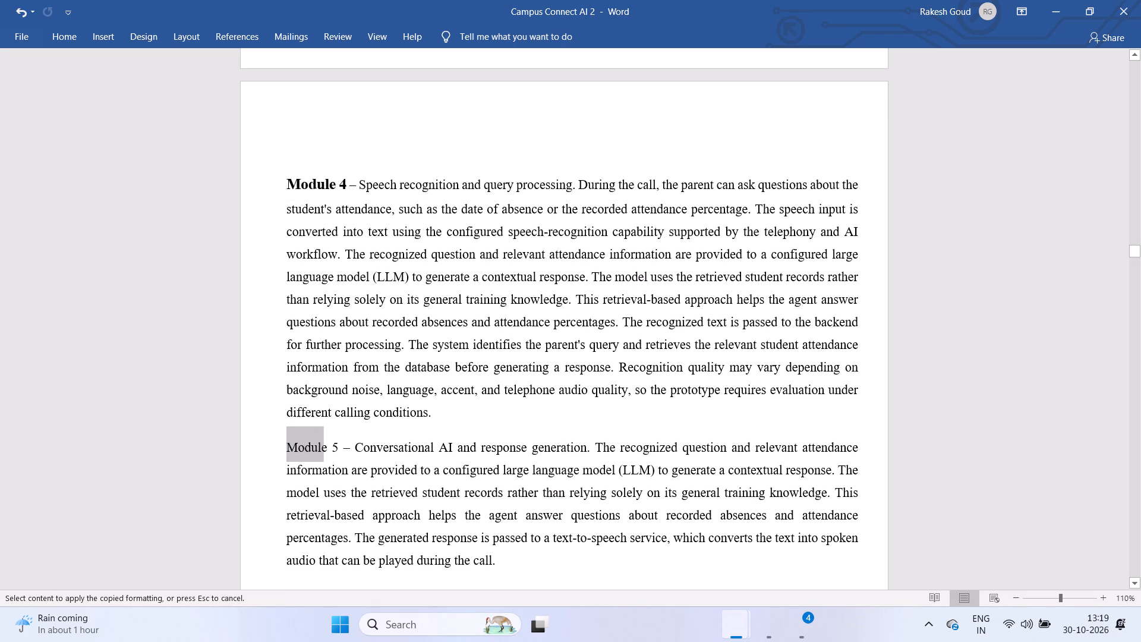
drag(330, 448, 348, 447)
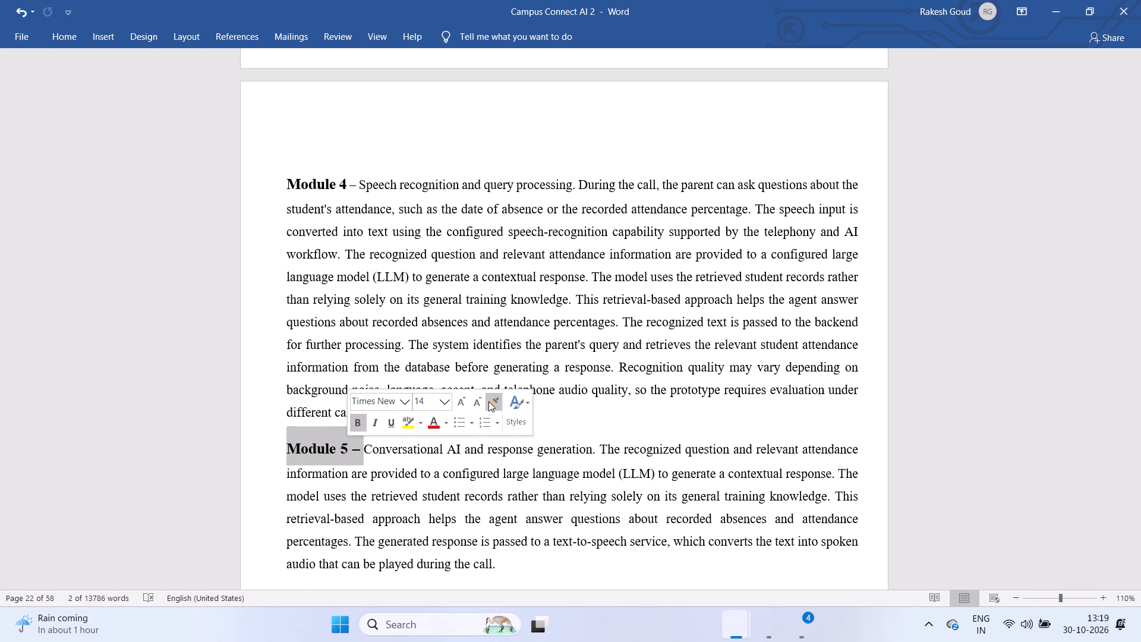
Copy the bold 14 pt formatting of the "Module 5 –" label onto the "Module 6" label.
click(488, 401)
scroll(450, 477, down, 3)
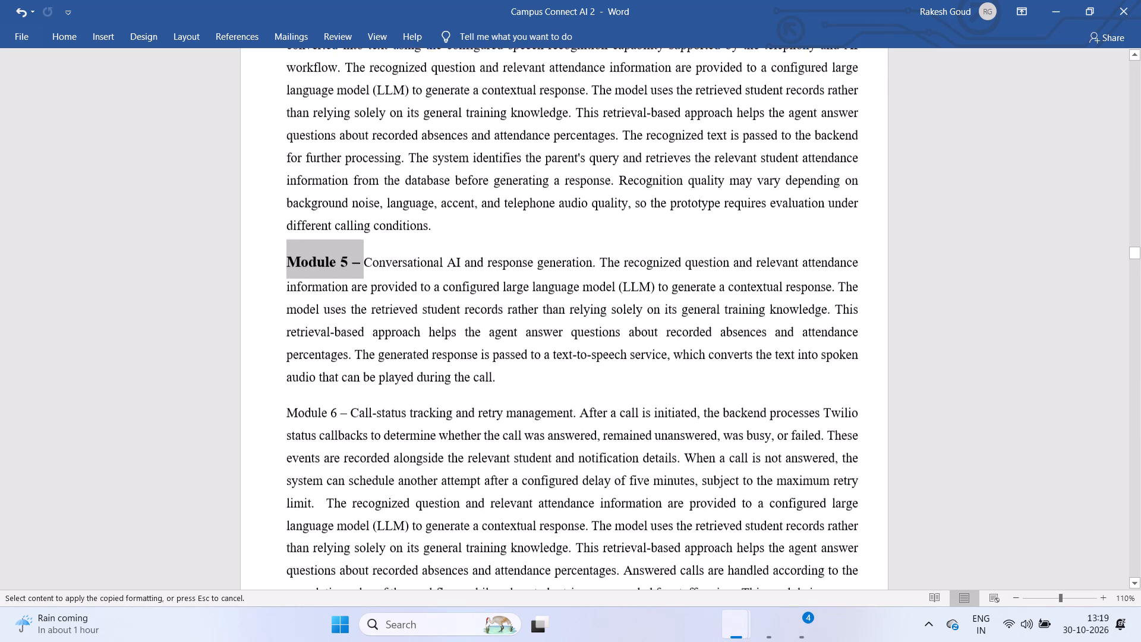
drag(286, 414, 333, 414)
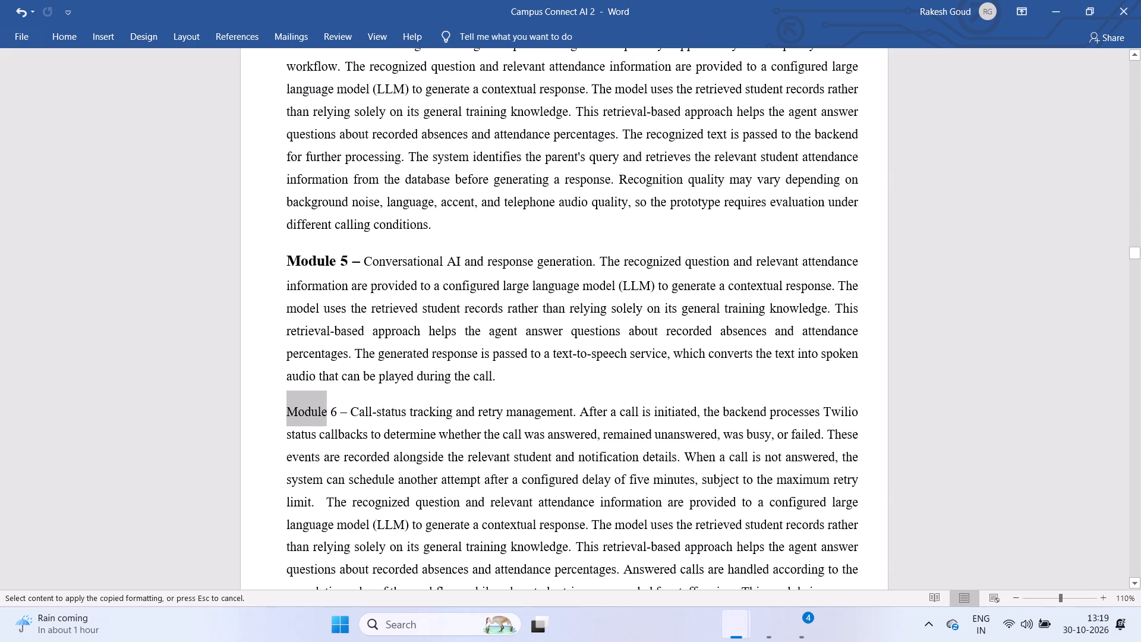
drag(333, 414, 338, 414)
Copy the bold 12 pt formatting of the "Worked example" text onto the "Module 7" label above it.
scroll(338, 414, down, 6)
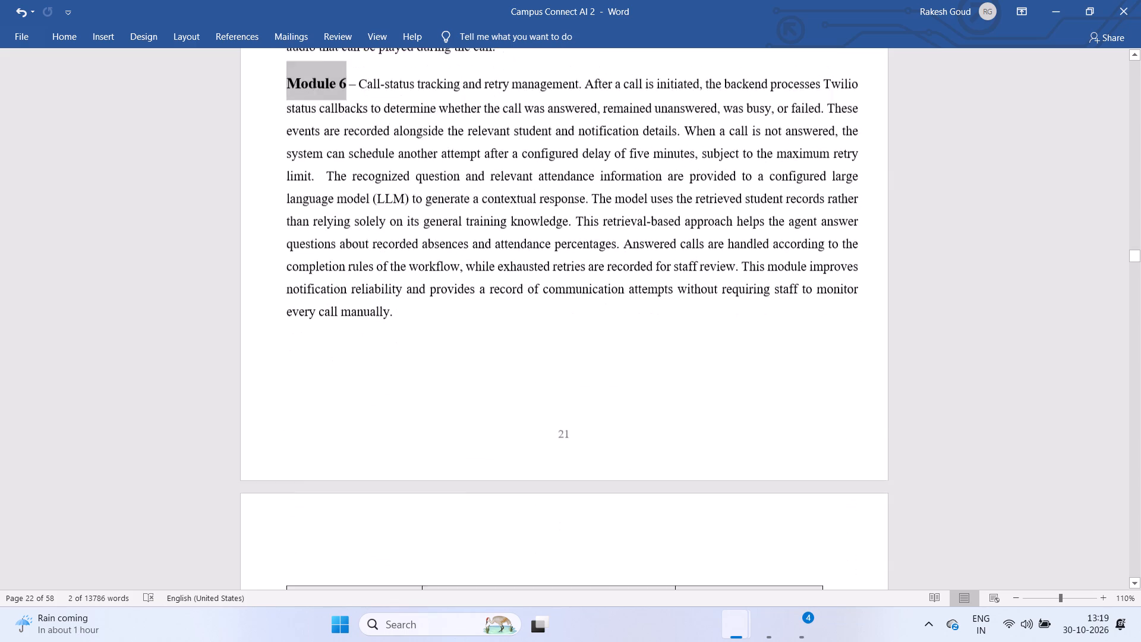
scroll(338, 414, down, 7)
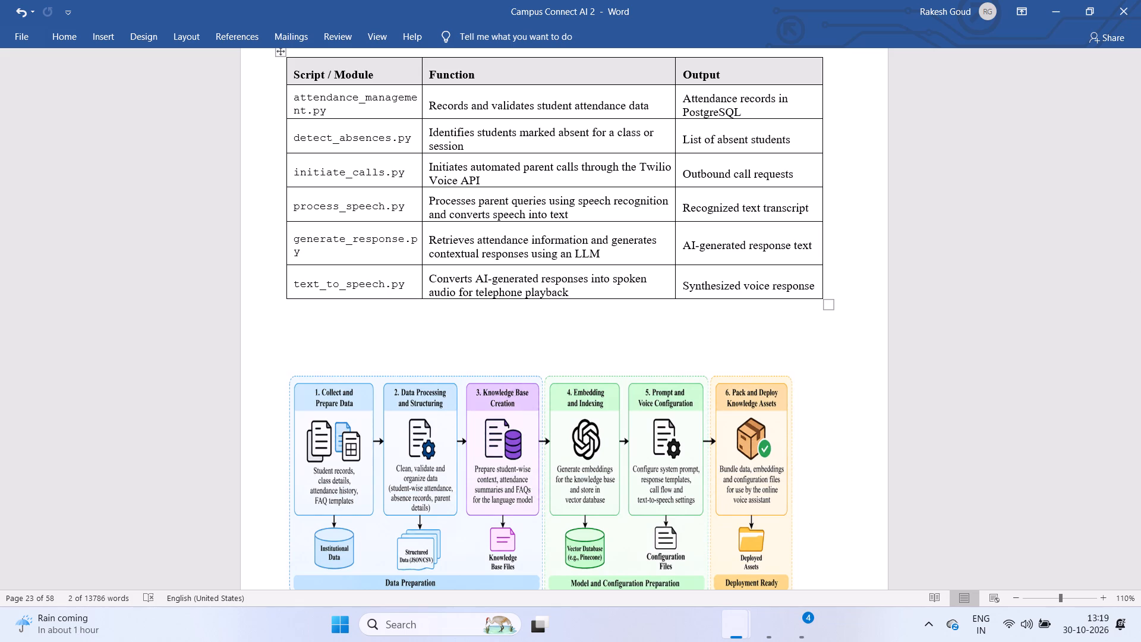
scroll(338, 414, down, 5)
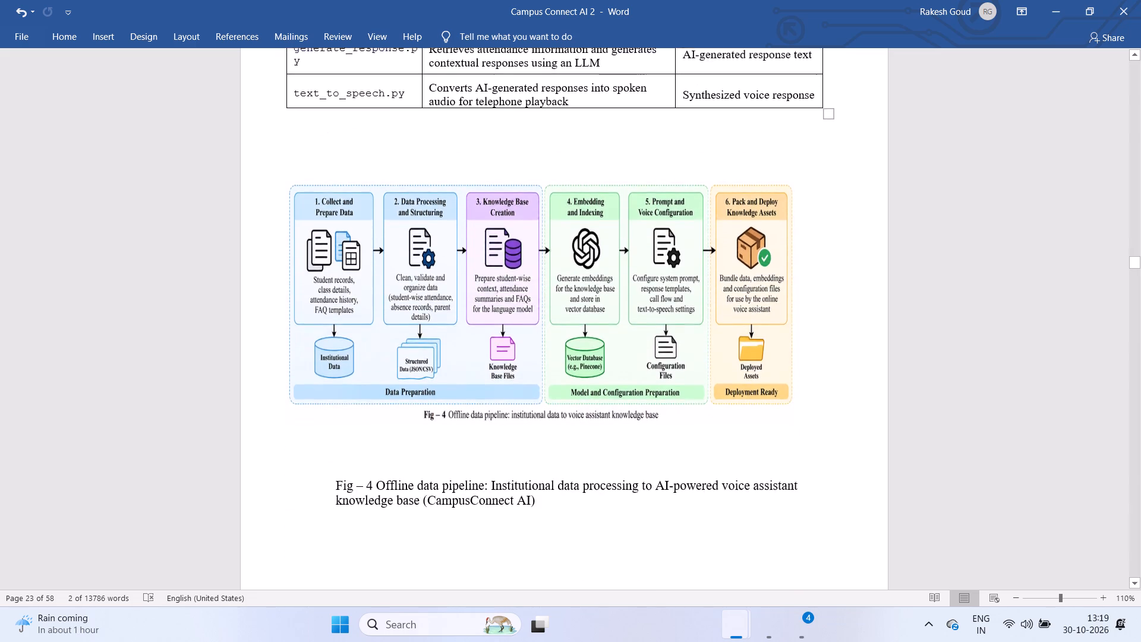
scroll(338, 414, down, 9)
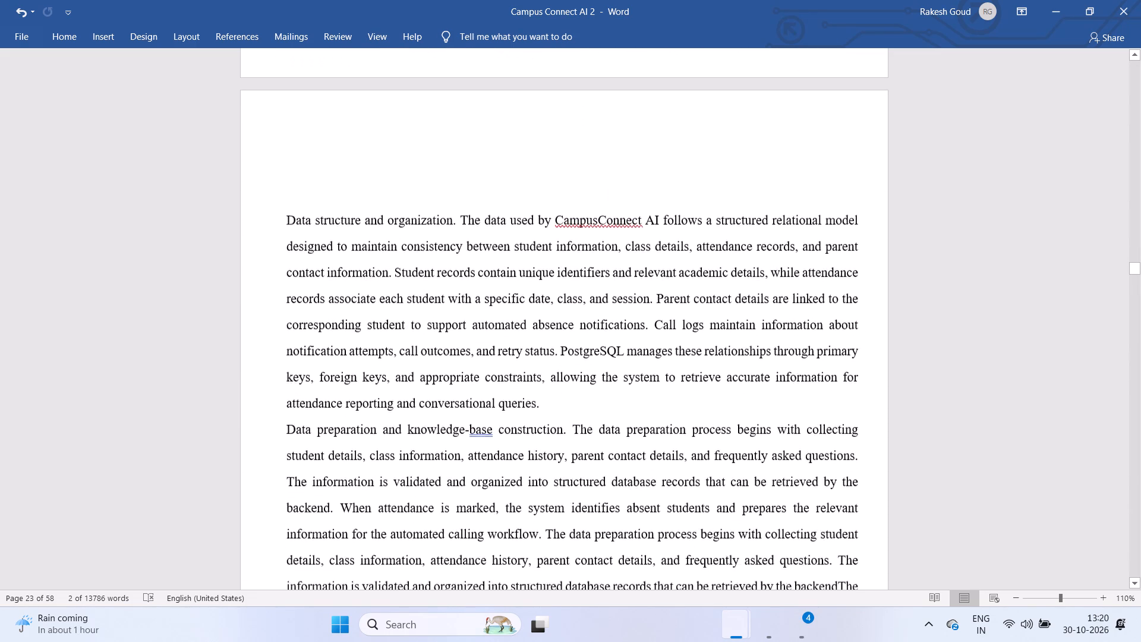
scroll(338, 414, down, 4)
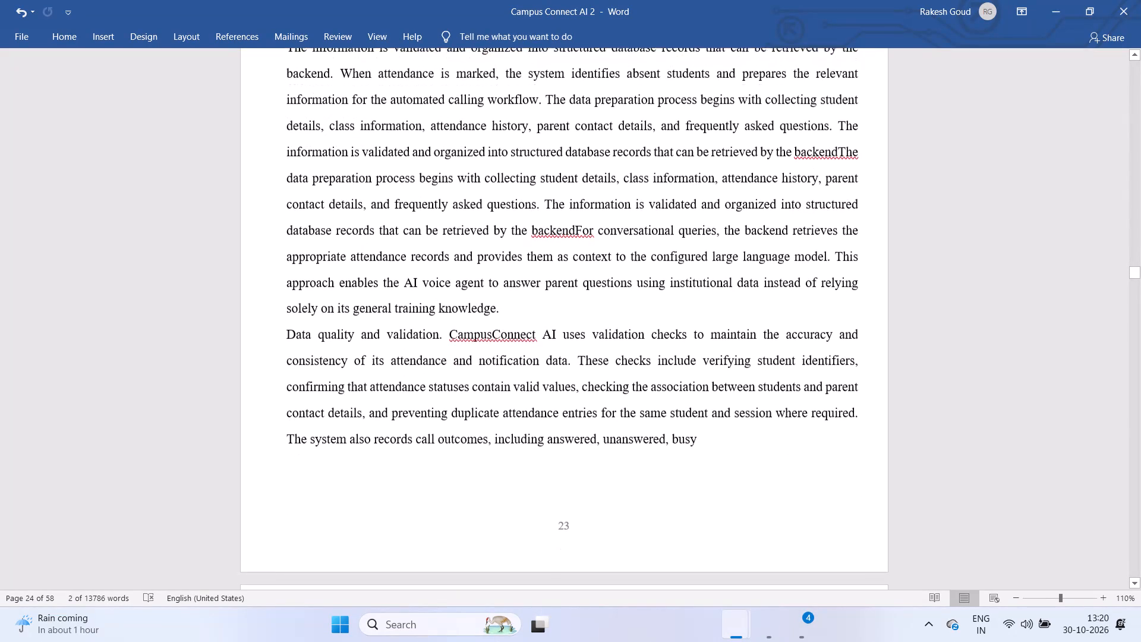
scroll(338, 414, down, 5)
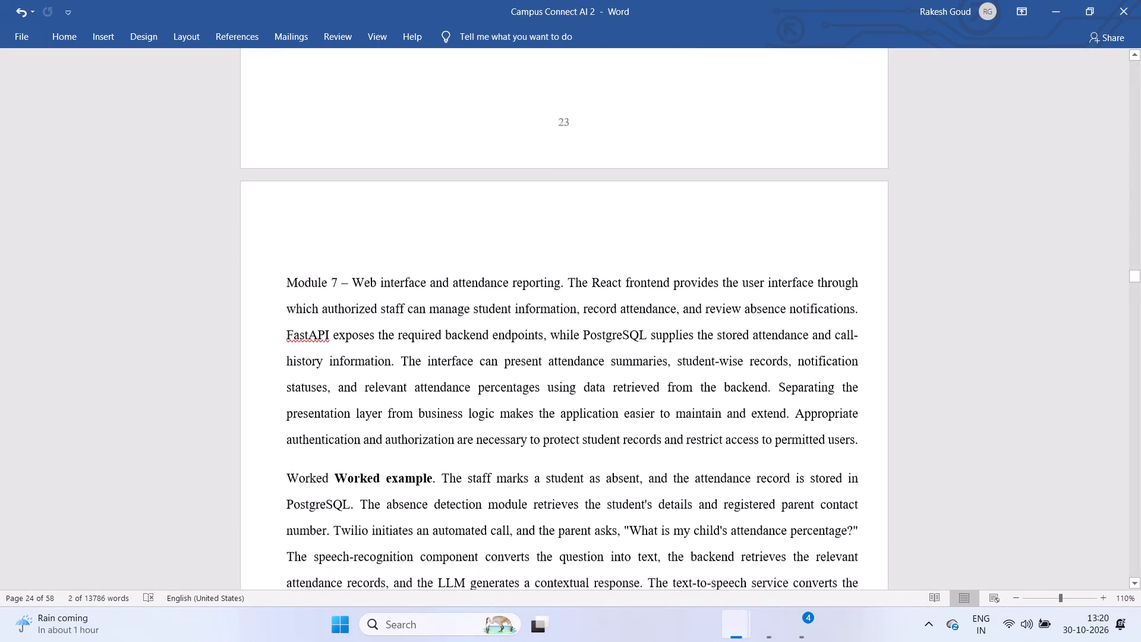
scroll(338, 414, down, 1)
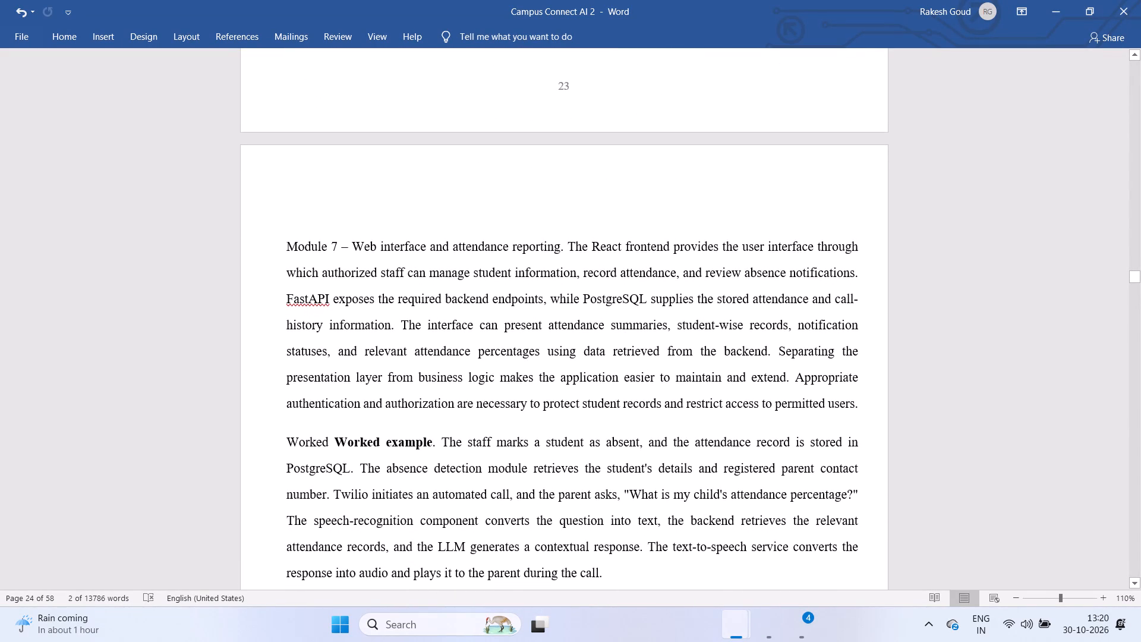
drag(417, 446, 390, 445)
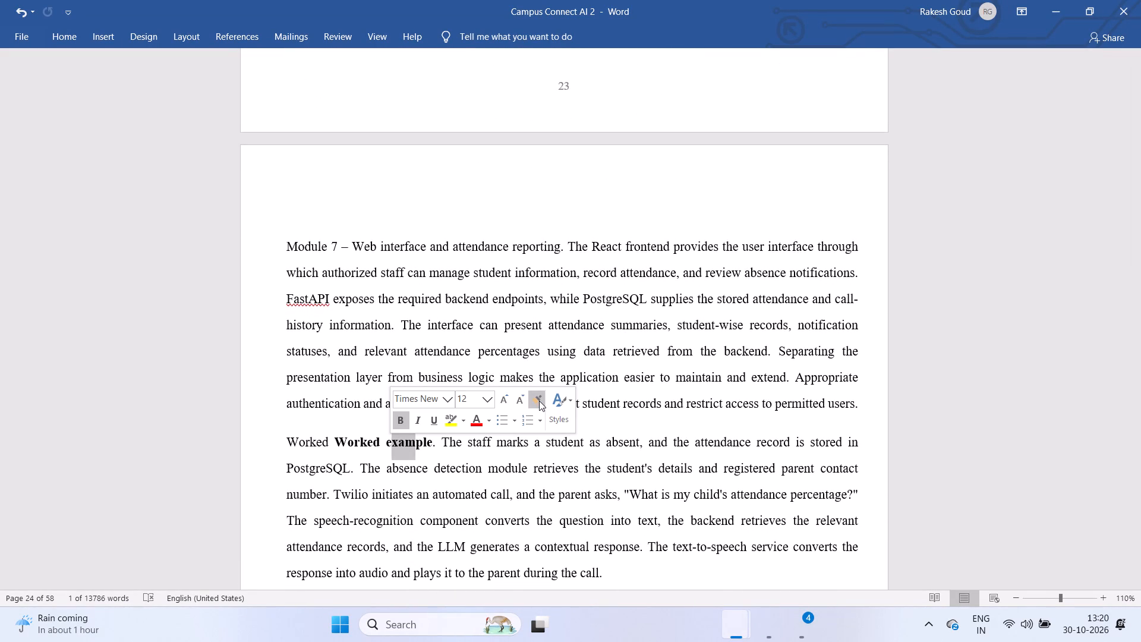
click(539, 401)
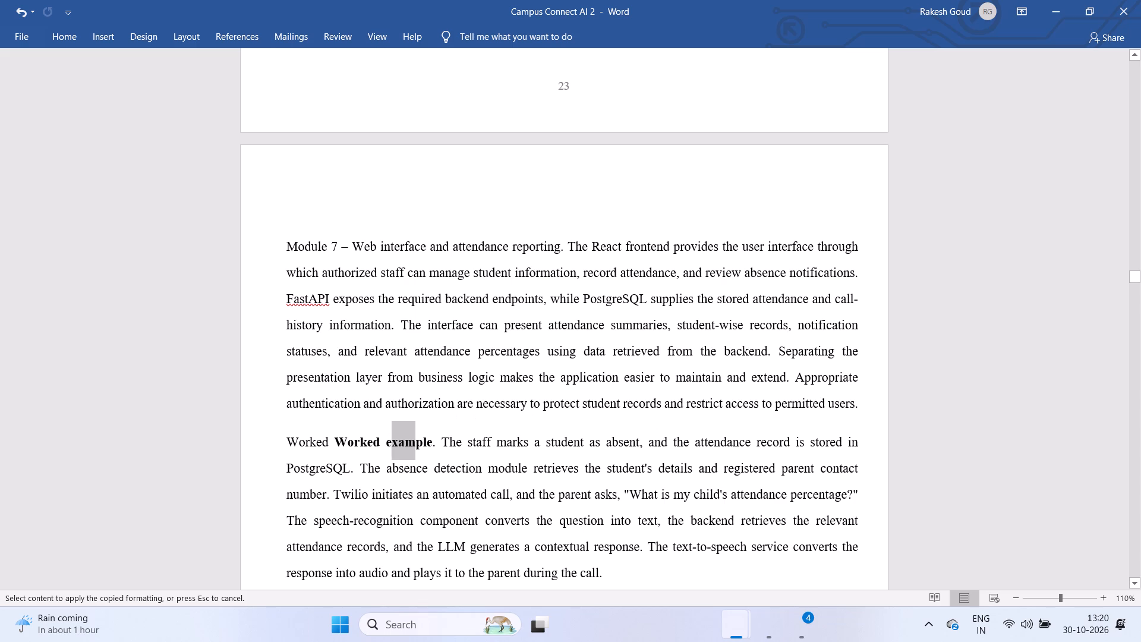
drag(288, 244, 344, 247)
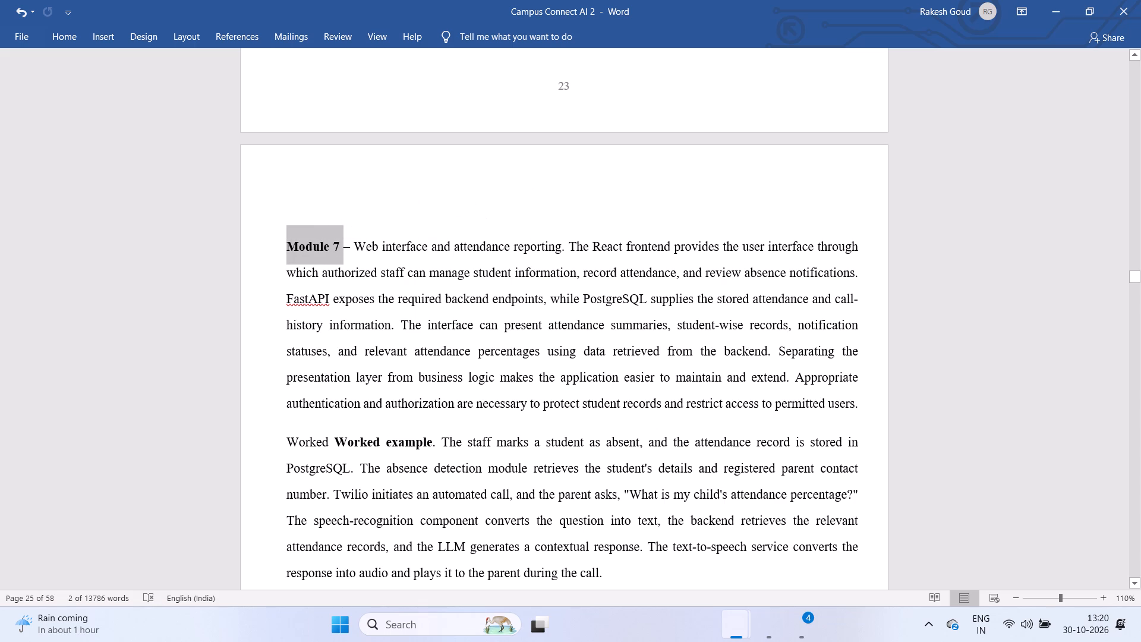
click(345, 247)
drag(345, 247, 292, 243)
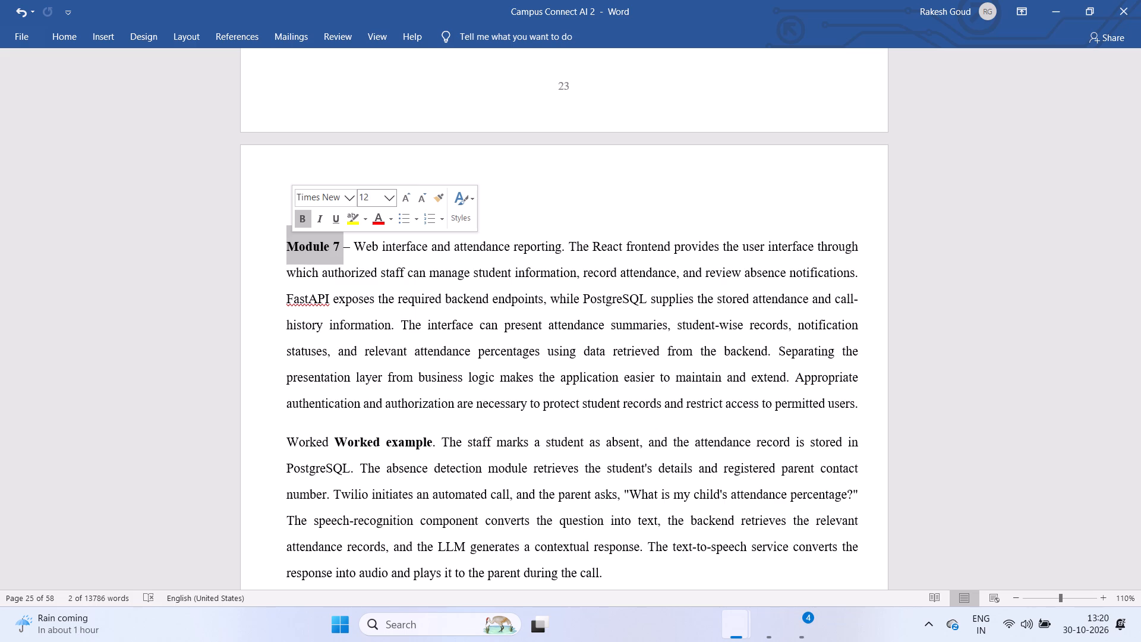
click(376, 309)
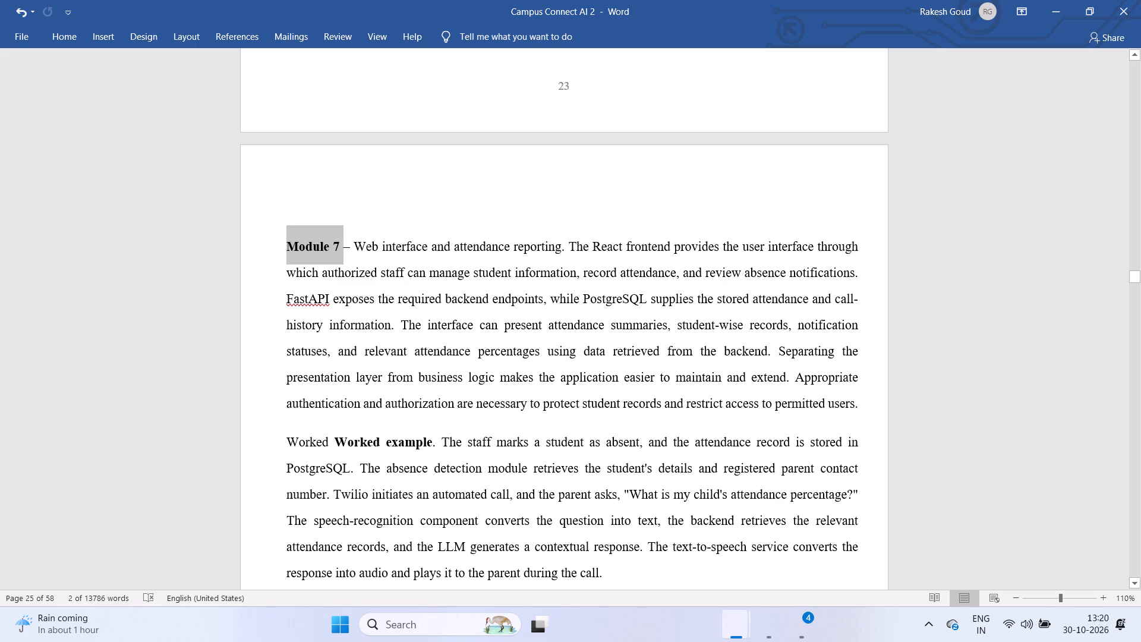
Reduce the chapter 4 title "DESIGN" to 14 pt.
scroll(376, 309, down, 7)
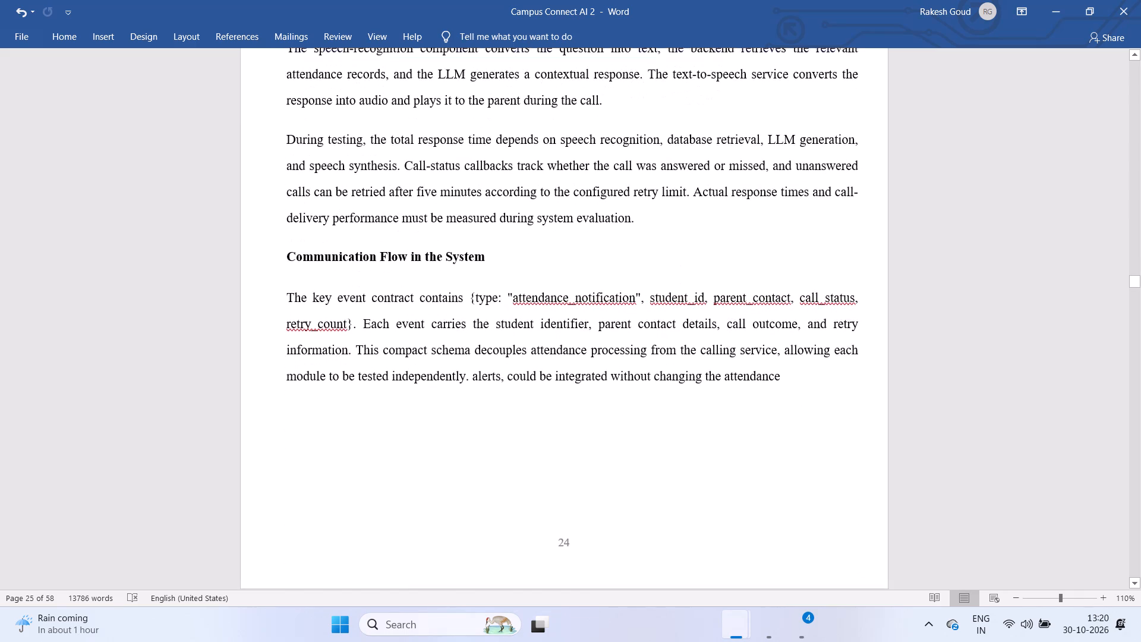
scroll(376, 309, down, 6)
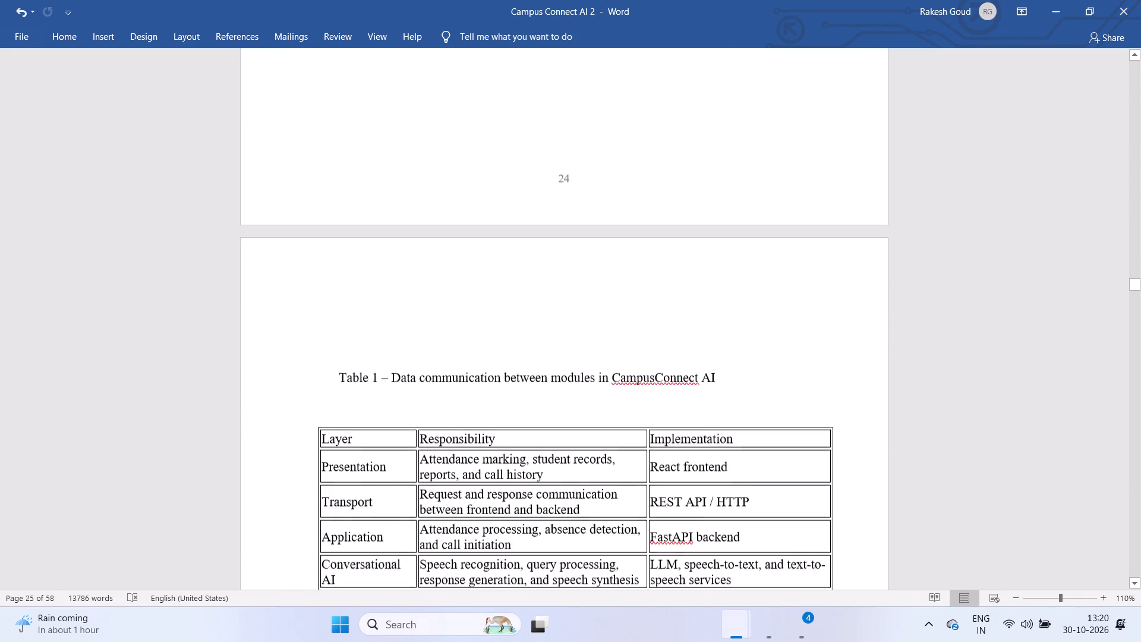
scroll(376, 309, down, 10)
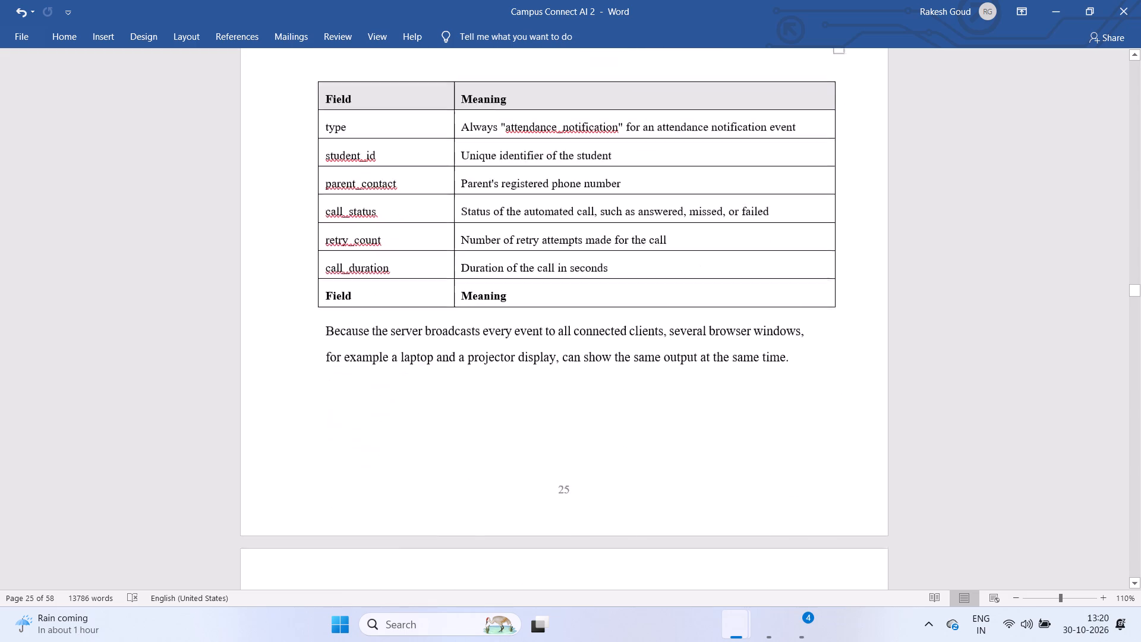
scroll(376, 309, down, 4)
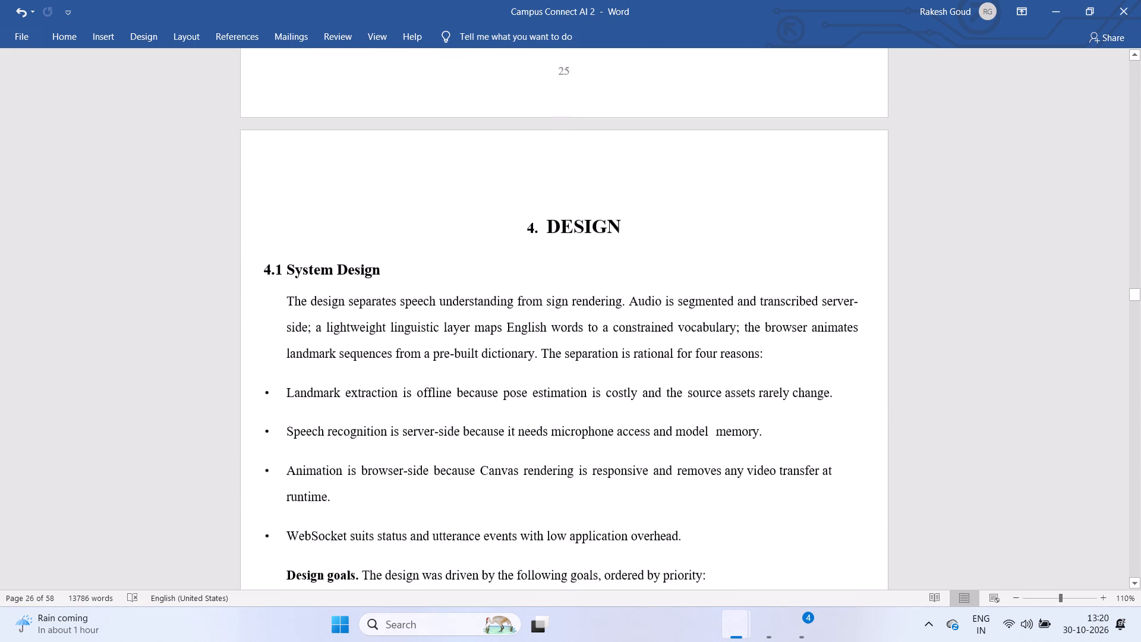
scroll(376, 309, down, 2)
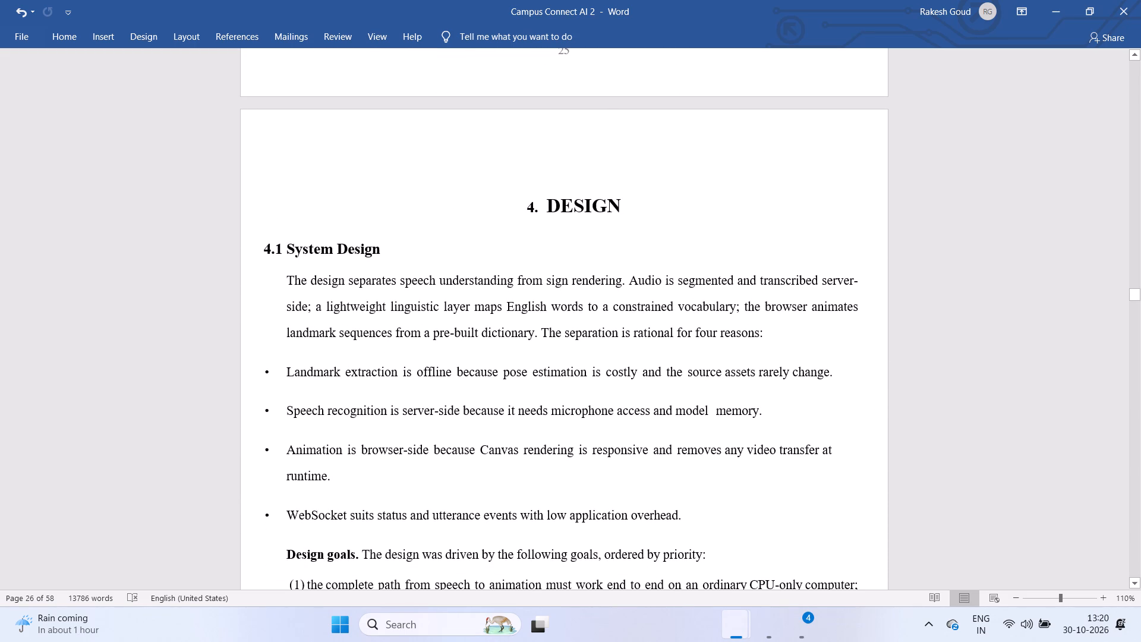
scroll(376, 309, down, 2)
scroll(376, 309, up, 5)
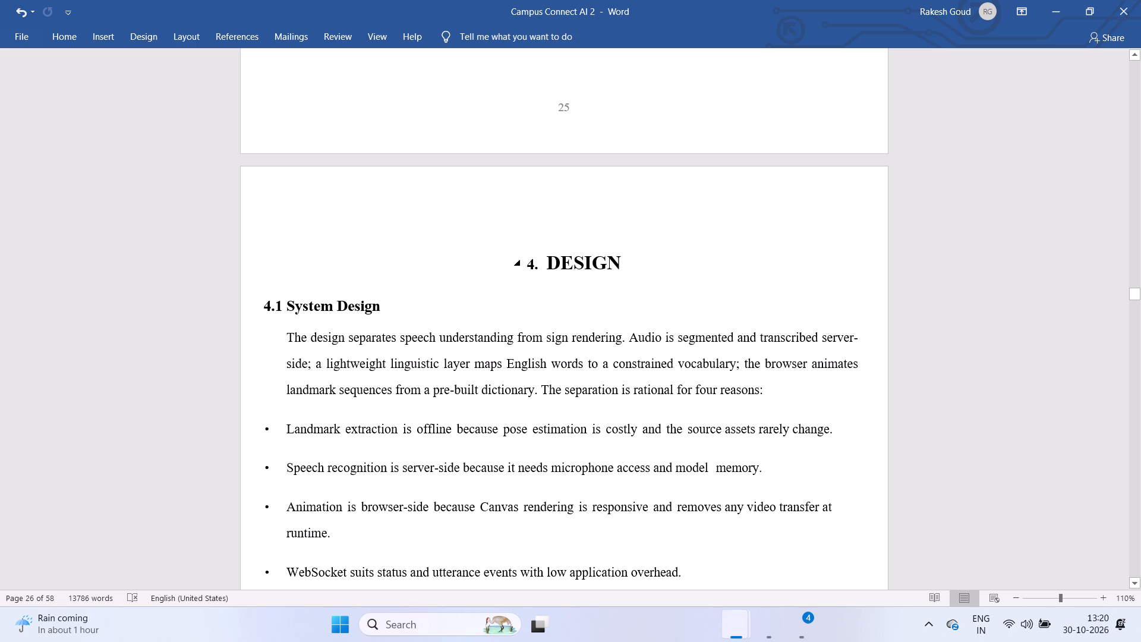
click(539, 263)
key(Left)
key(Right)
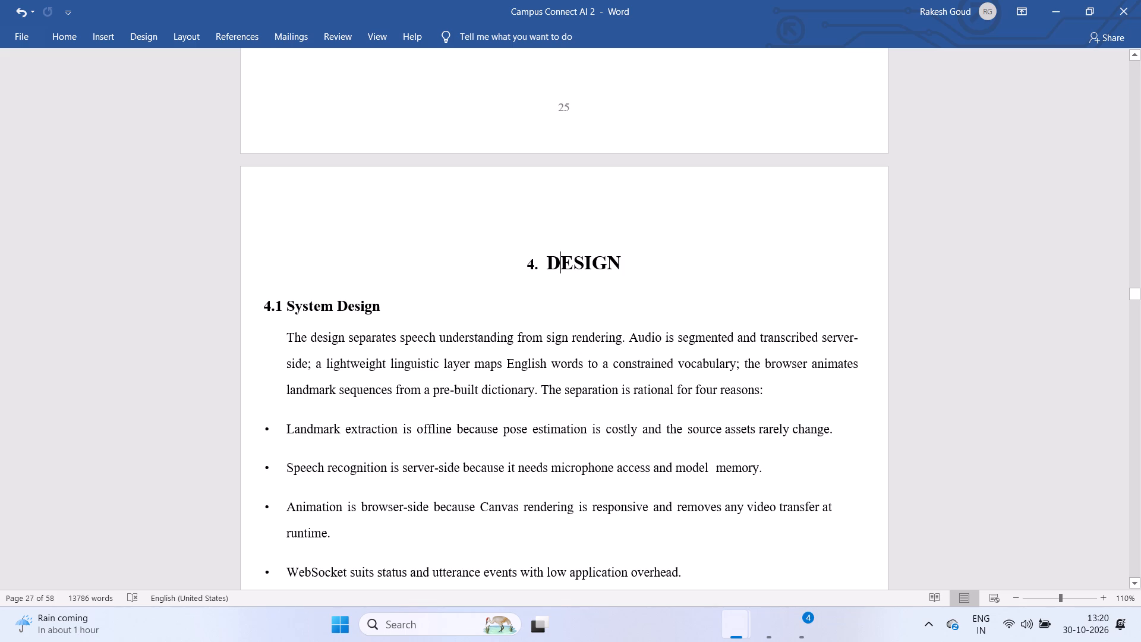
drag(622, 265, 527, 267)
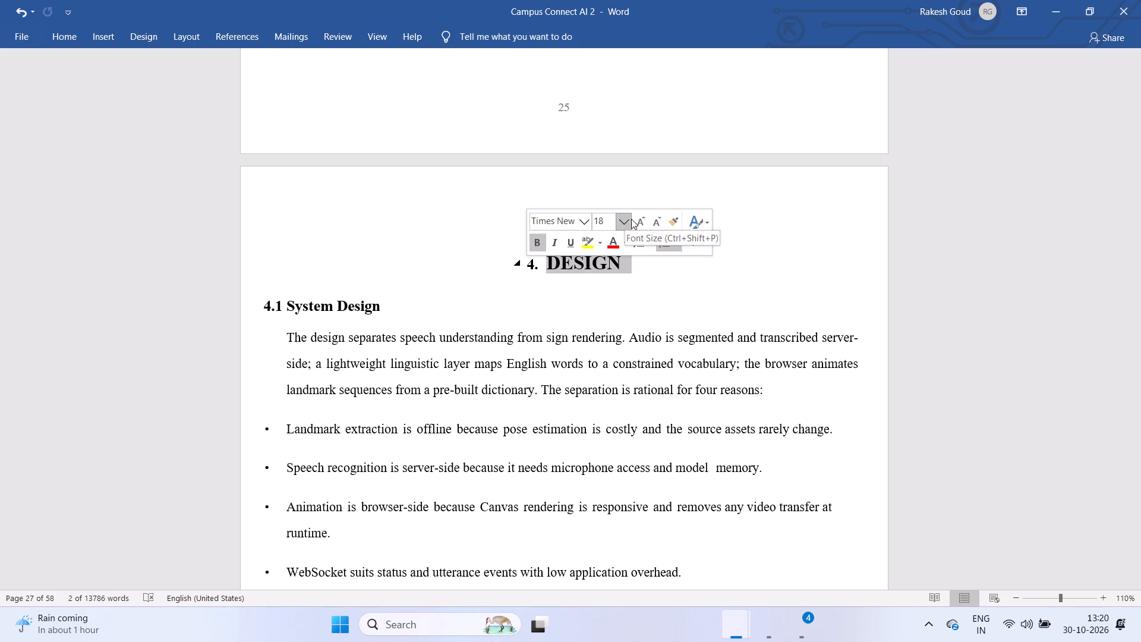
click(650, 219)
click(650, 219)
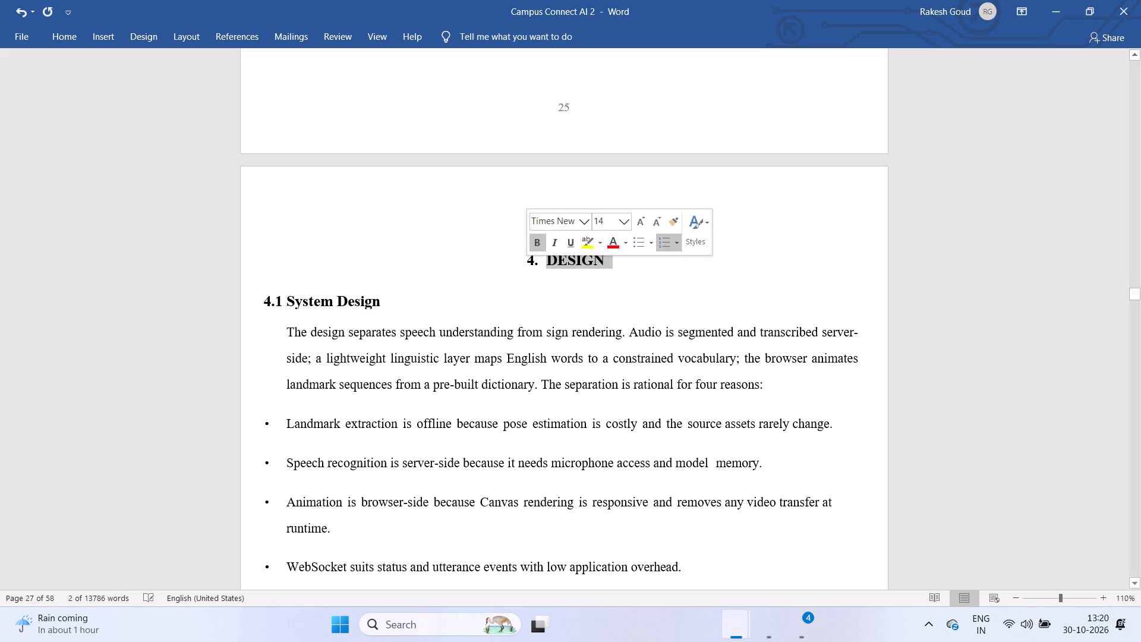
click(606, 323)
Reduce the "System Design" text of heading 4.1 by one font size step.
drag(389, 301, 236, 300)
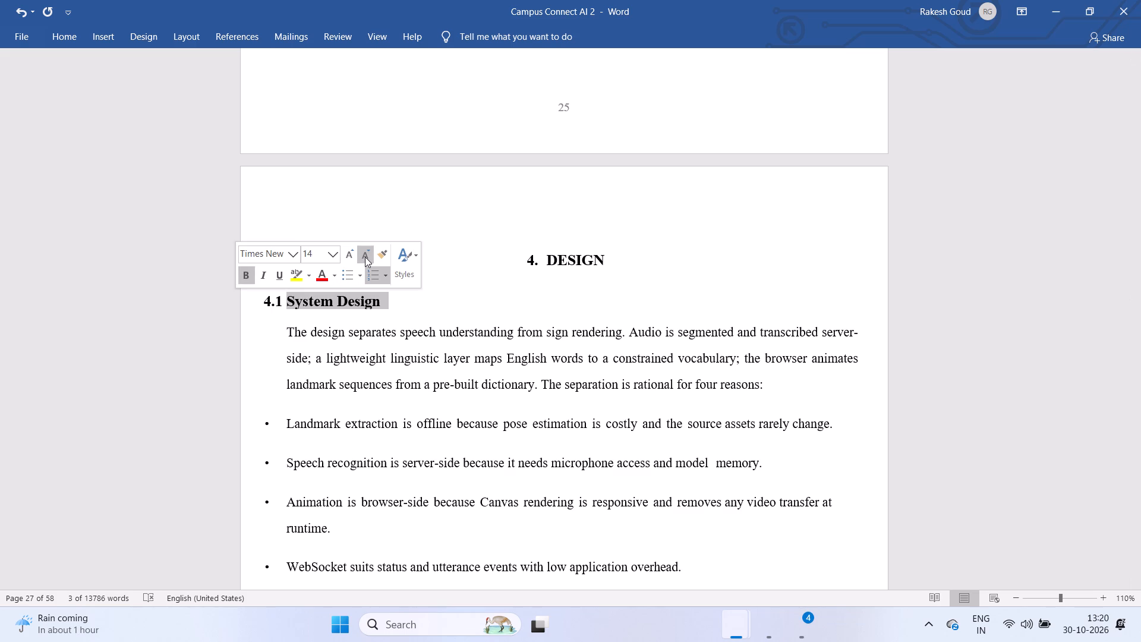
click(365, 257)
Reduce the "Architecture" text of heading 4.2 by one font size step.
scroll(393, 395, down, 2)
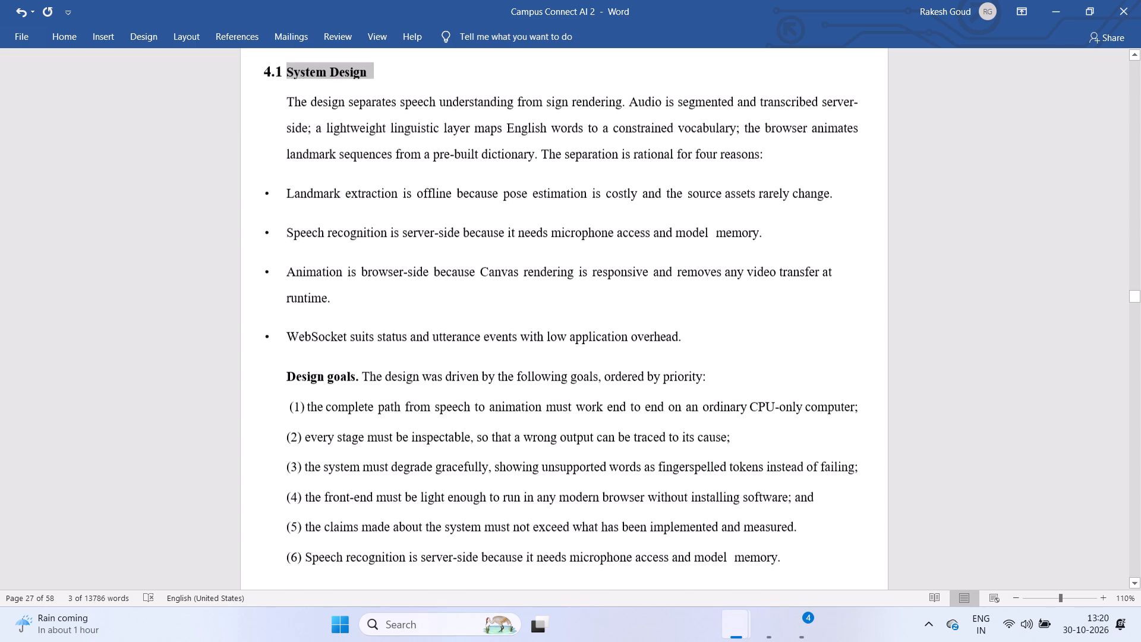
scroll(393, 395, down, 2)
scroll(379, 307, down, 1)
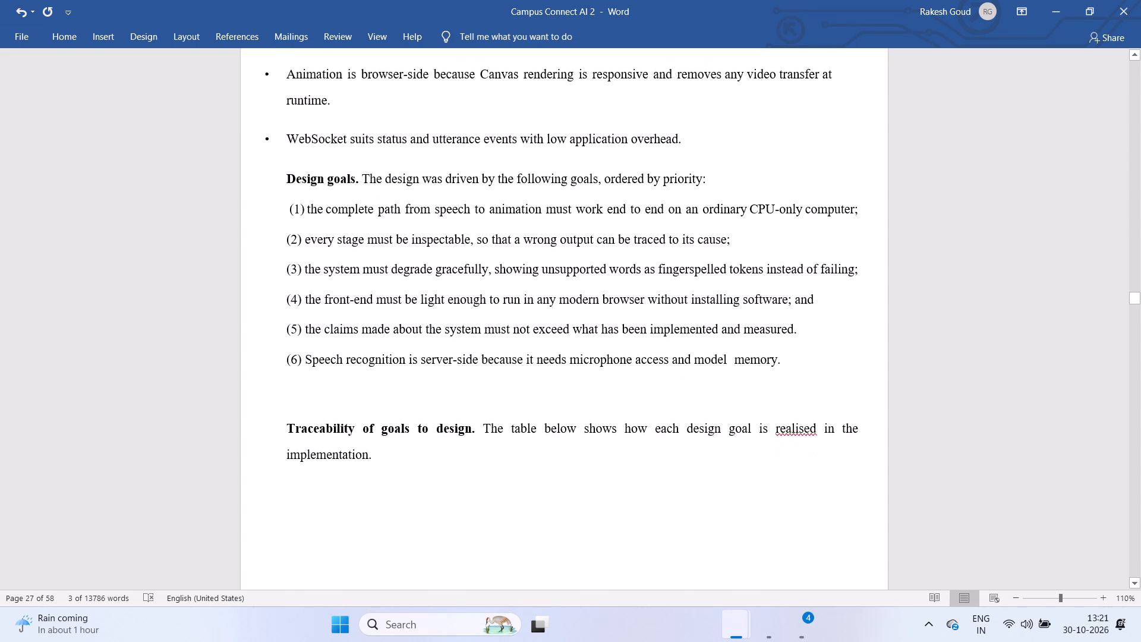
scroll(379, 307, down, 1)
click(379, 307)
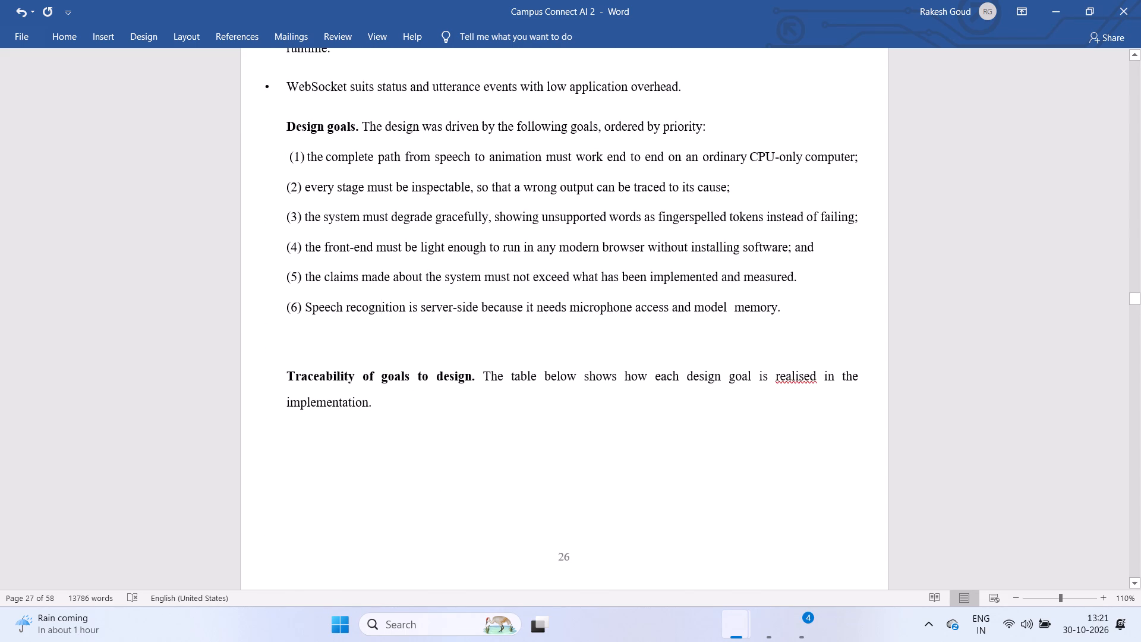
scroll(425, 364, down, 3)
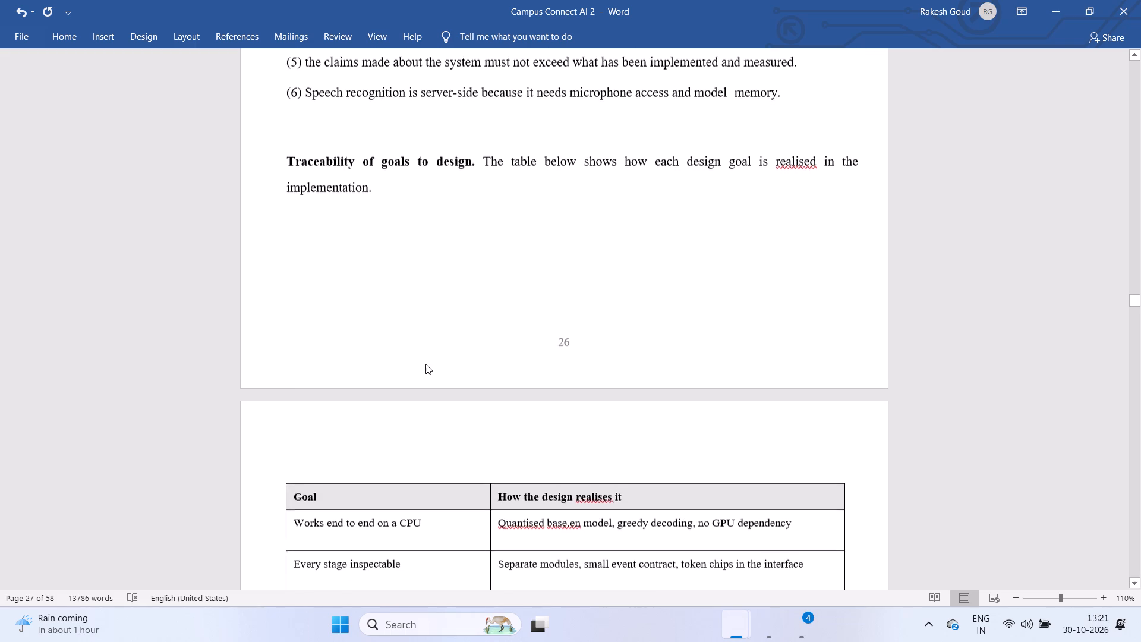
scroll(425, 364, down, 2)
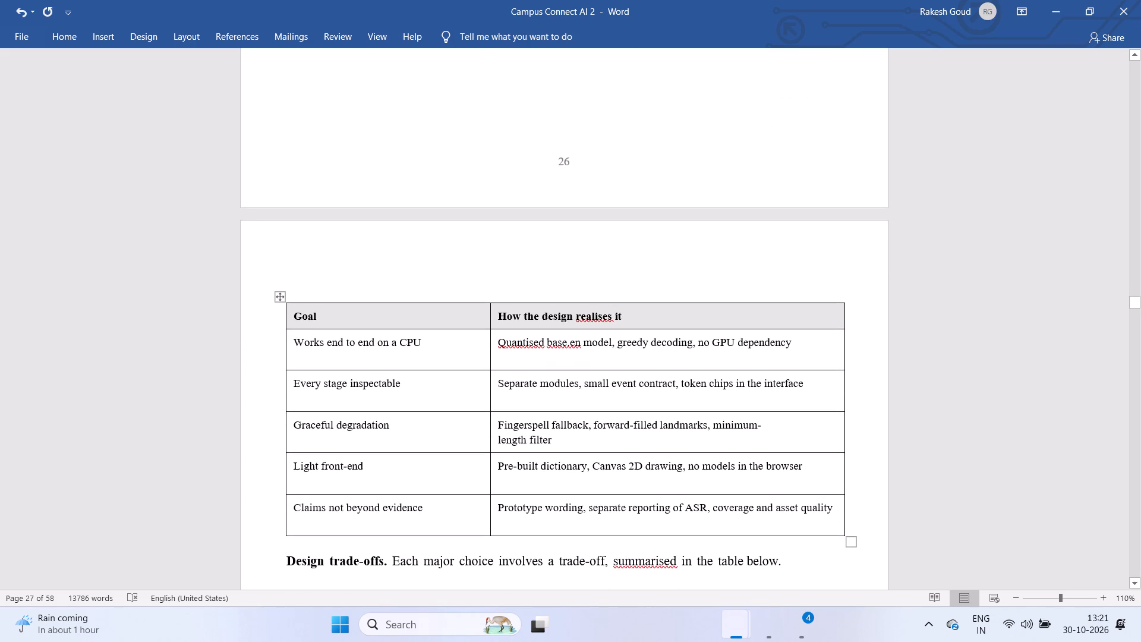
scroll(425, 364, down, 5)
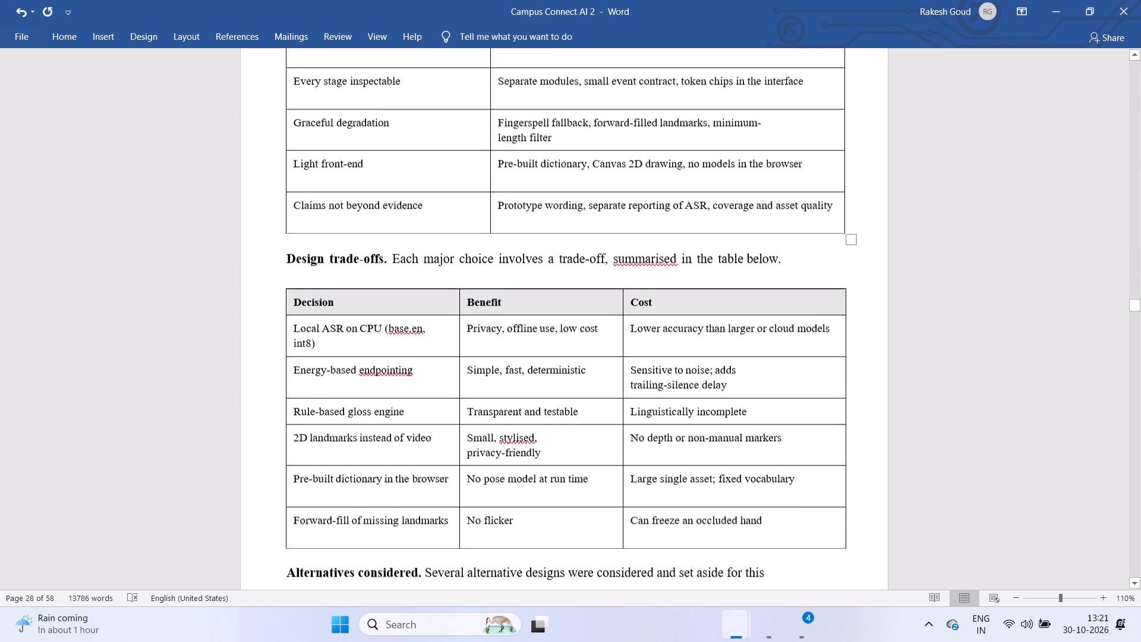
scroll(425, 364, down, 10)
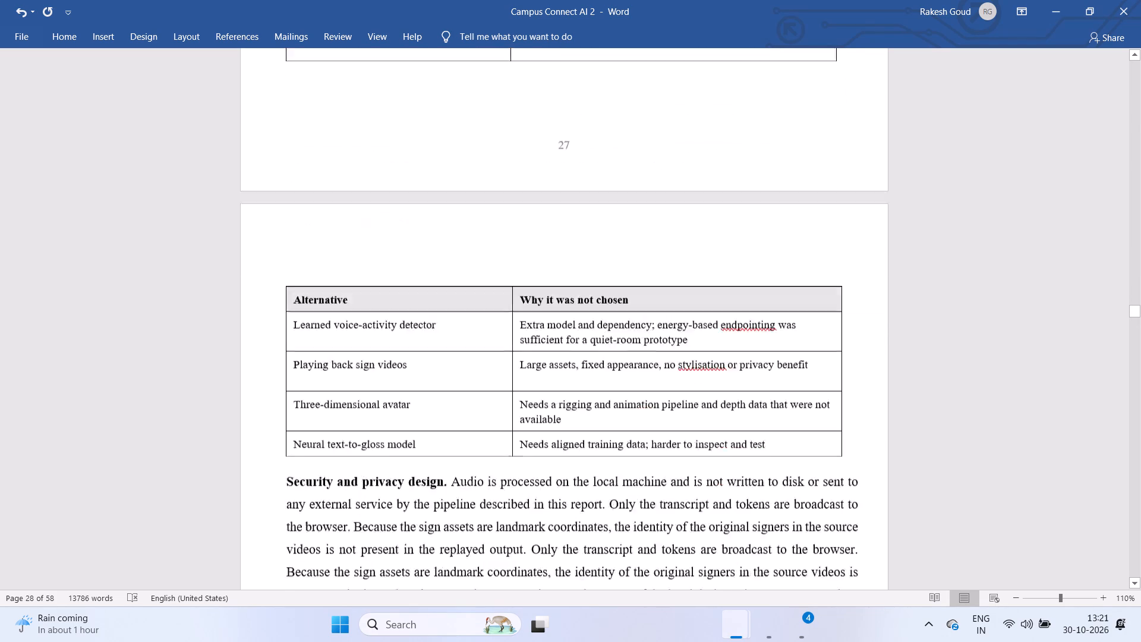
scroll(425, 364, down, 1)
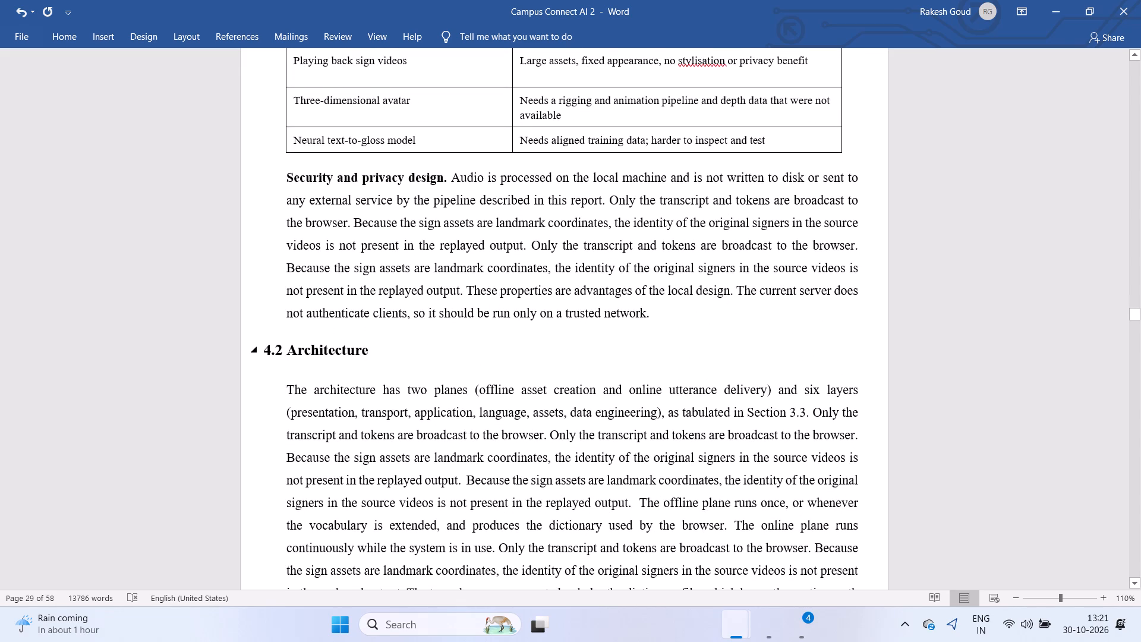
drag(378, 355, 288, 351)
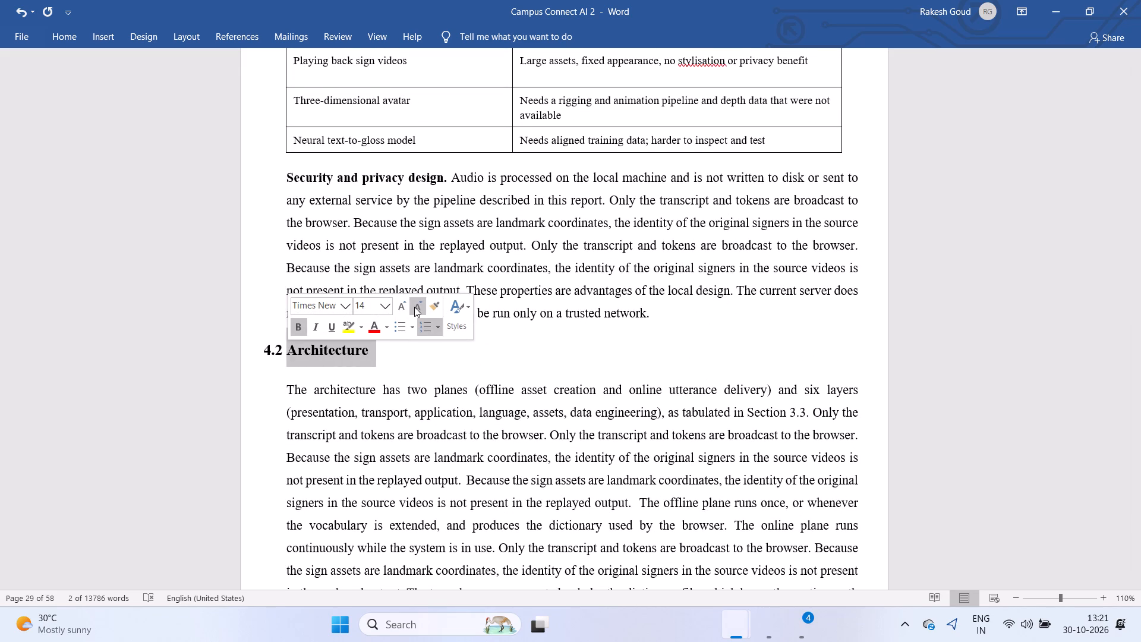
click(414, 307)
Reduce the "Methods and Algorithms" text of heading 4.3 by one font size step.
scroll(412, 405, down, 5)
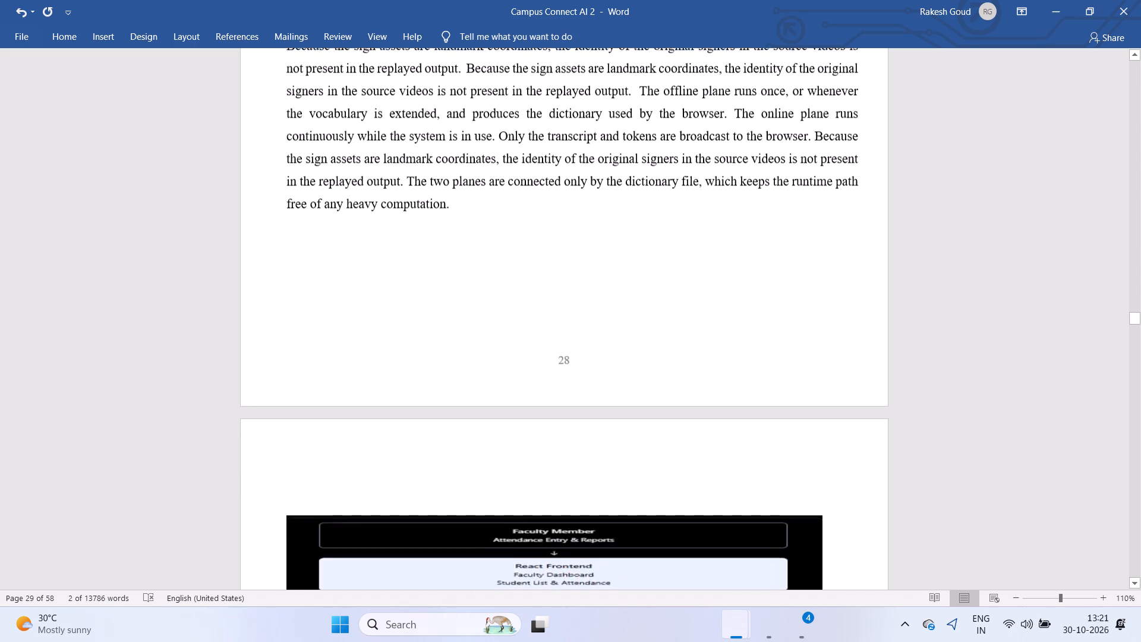
scroll(412, 405, down, 7)
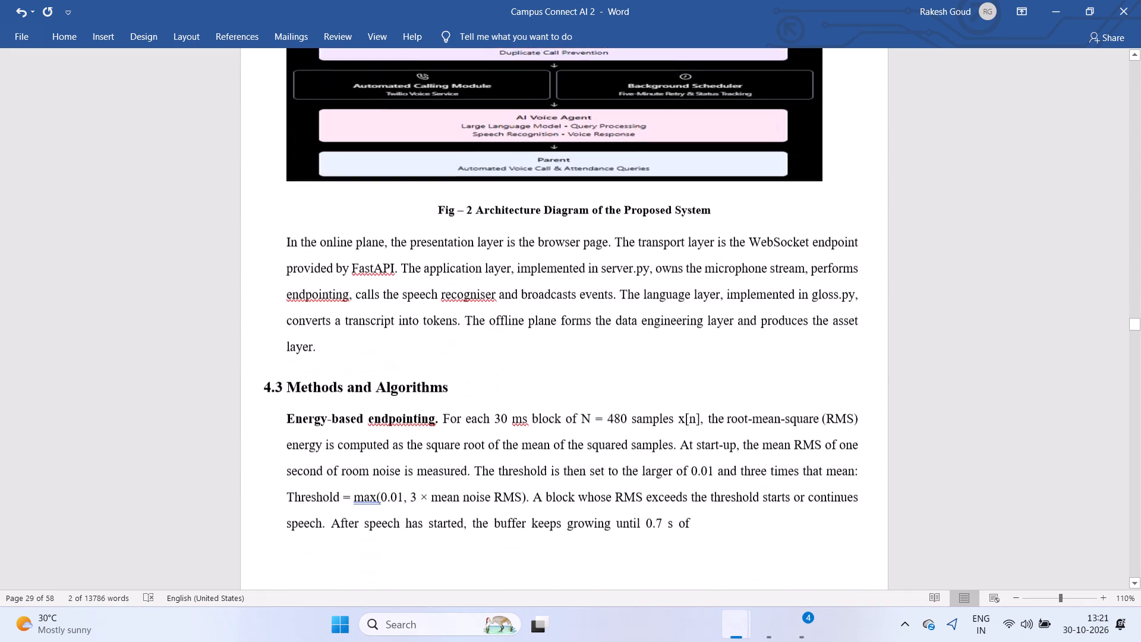
drag(451, 383, 298, 383)
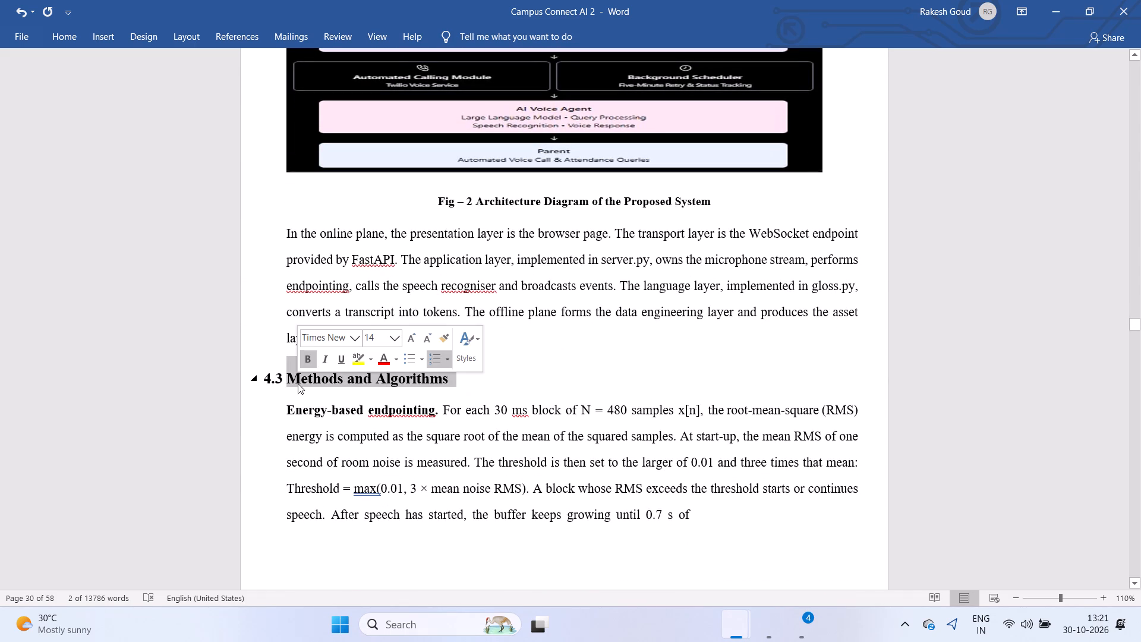
click(424, 337)
Review the body of section 4.3, from energy-based endpointing through the pseudocode and key parameters table to the utterance event sequence.
scroll(380, 415, down, 2)
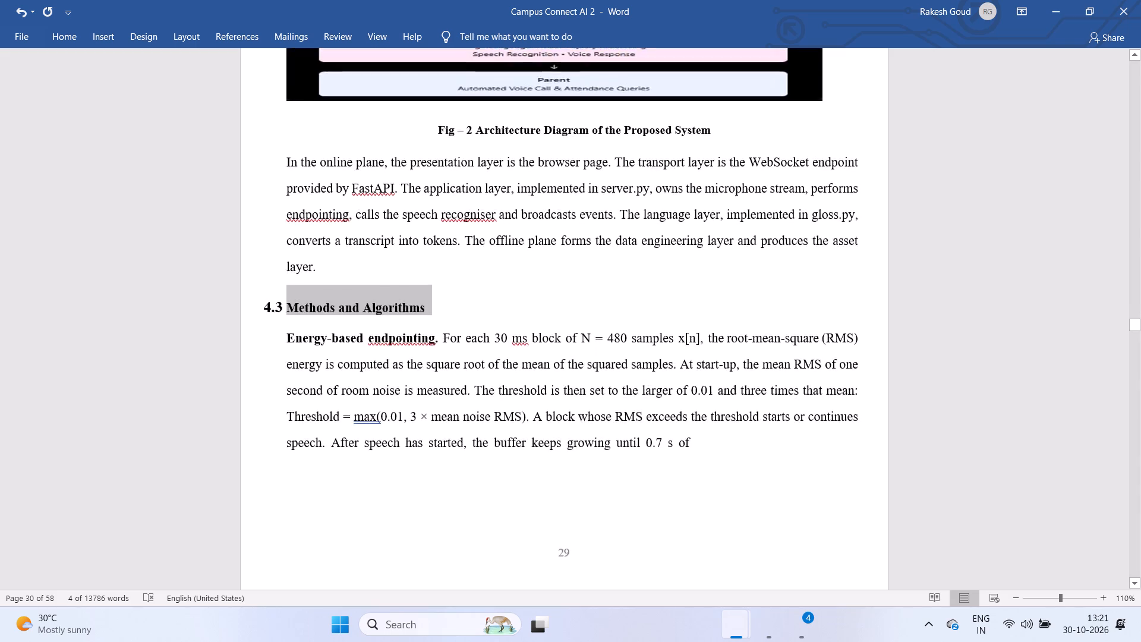
scroll(380, 415, down, 3)
click(380, 415)
scroll(380, 415, down, 4)
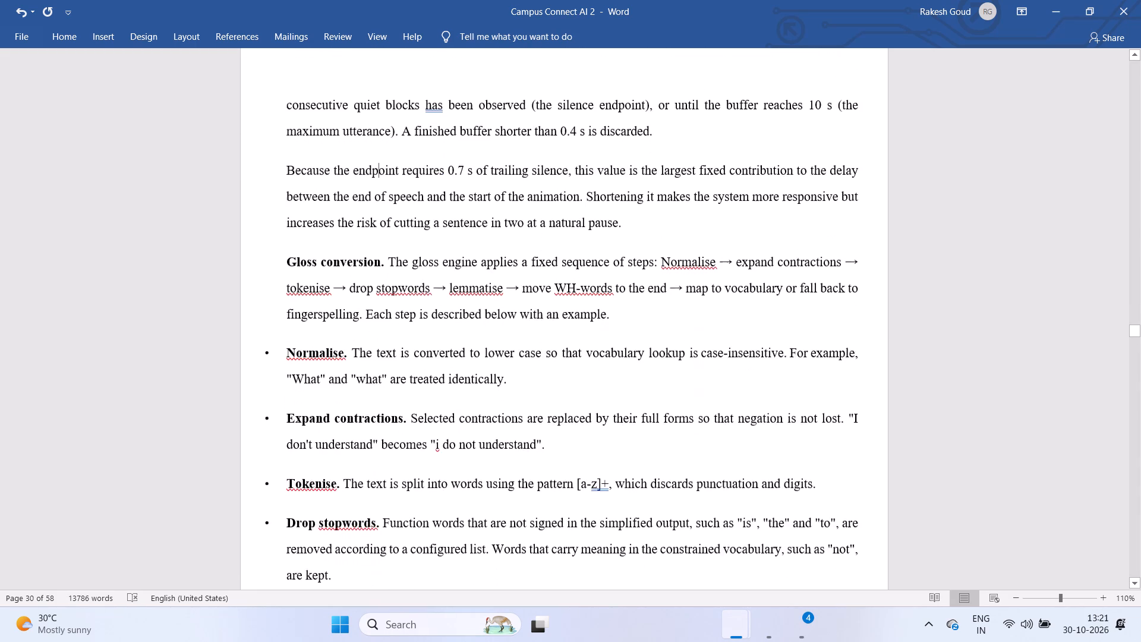
scroll(380, 415, down, 7)
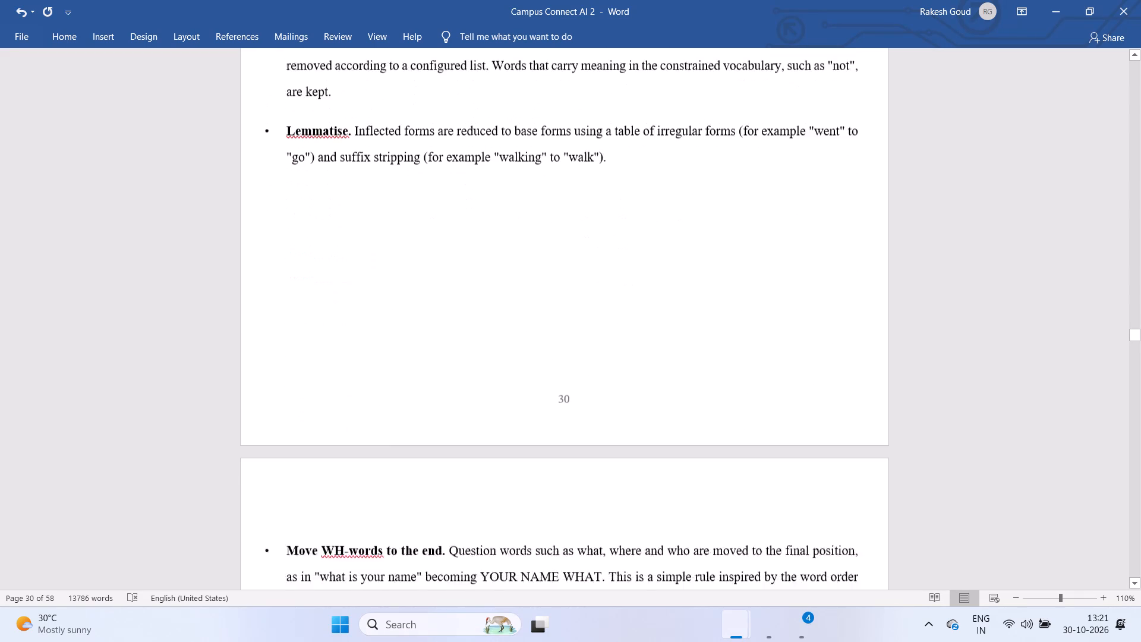
scroll(380, 415, down, 6)
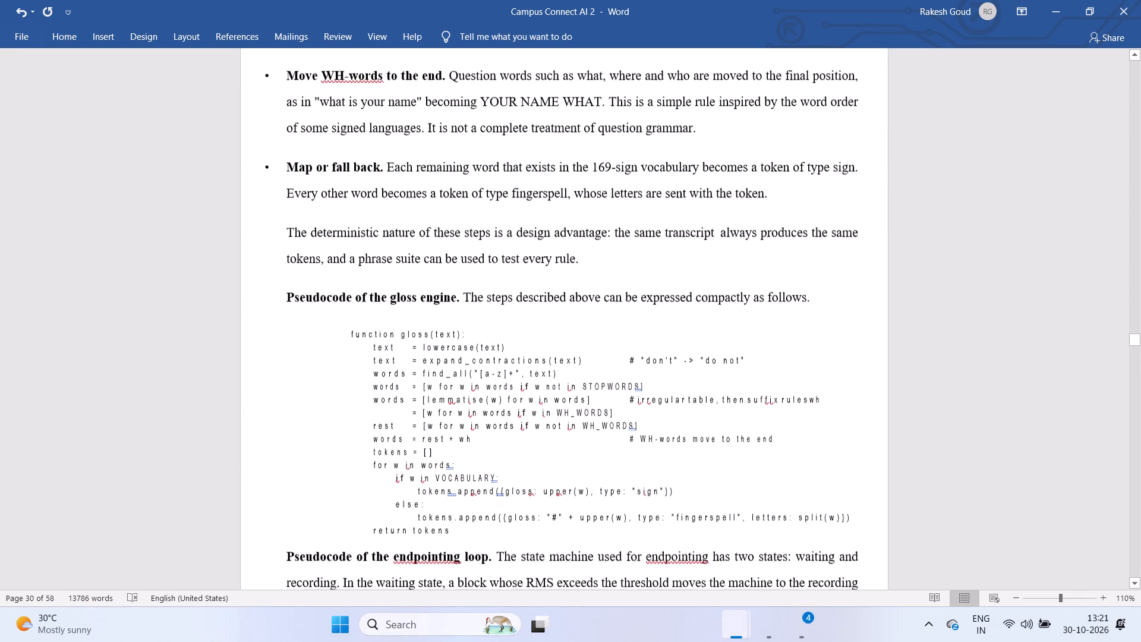
scroll(380, 415, down, 2)
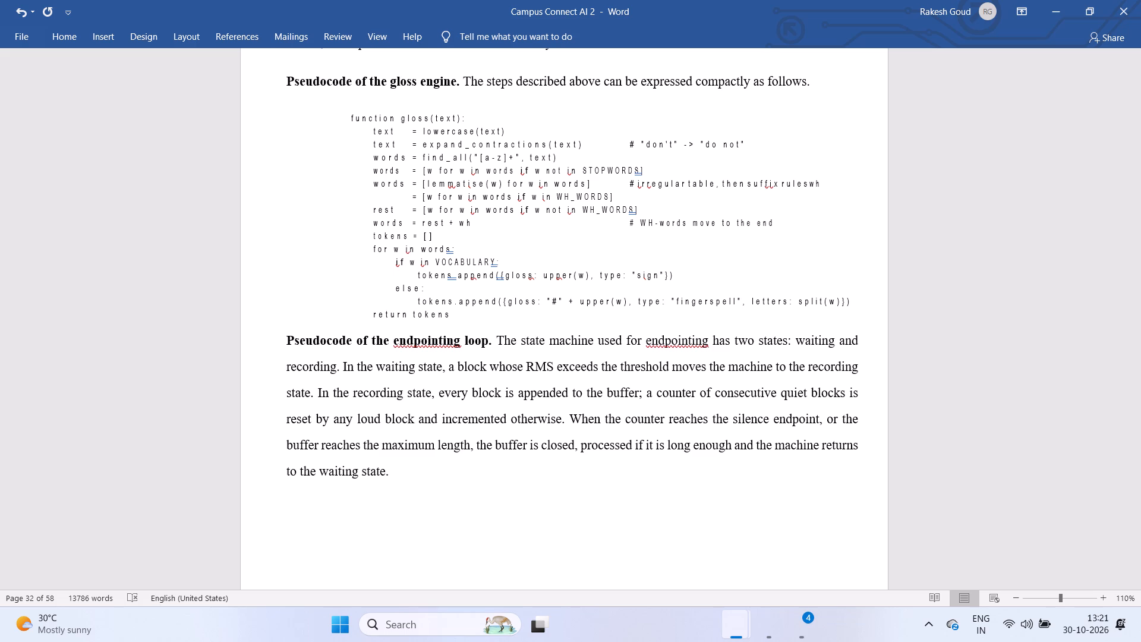
scroll(380, 415, down, 9)
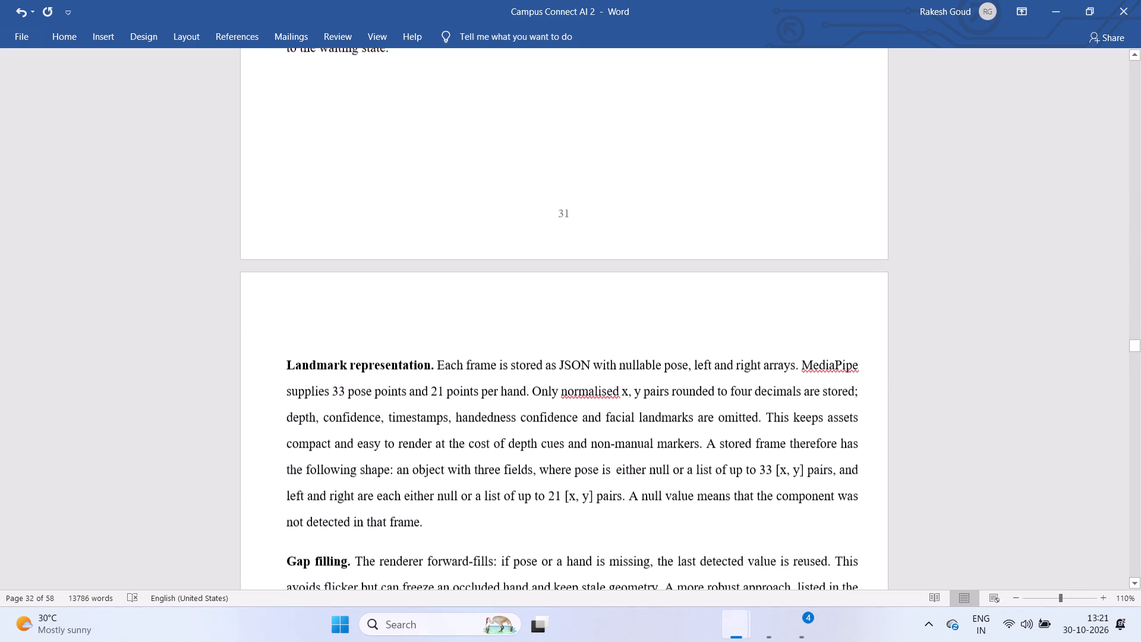
scroll(380, 415, down, 1)
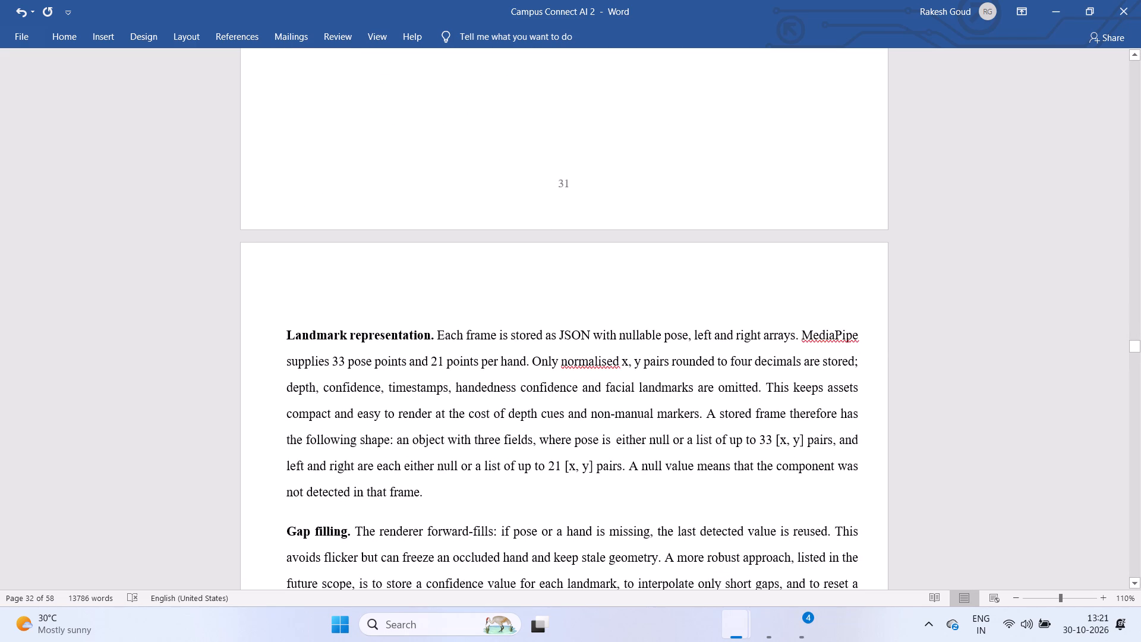
scroll(380, 415, down, 5)
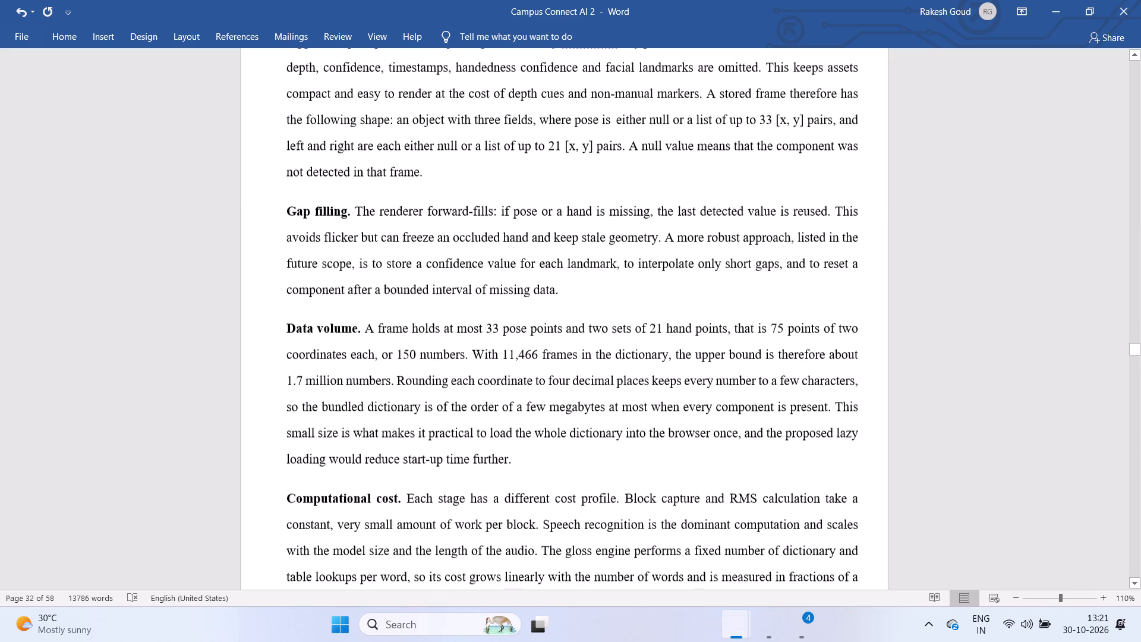
scroll(380, 415, down, 11)
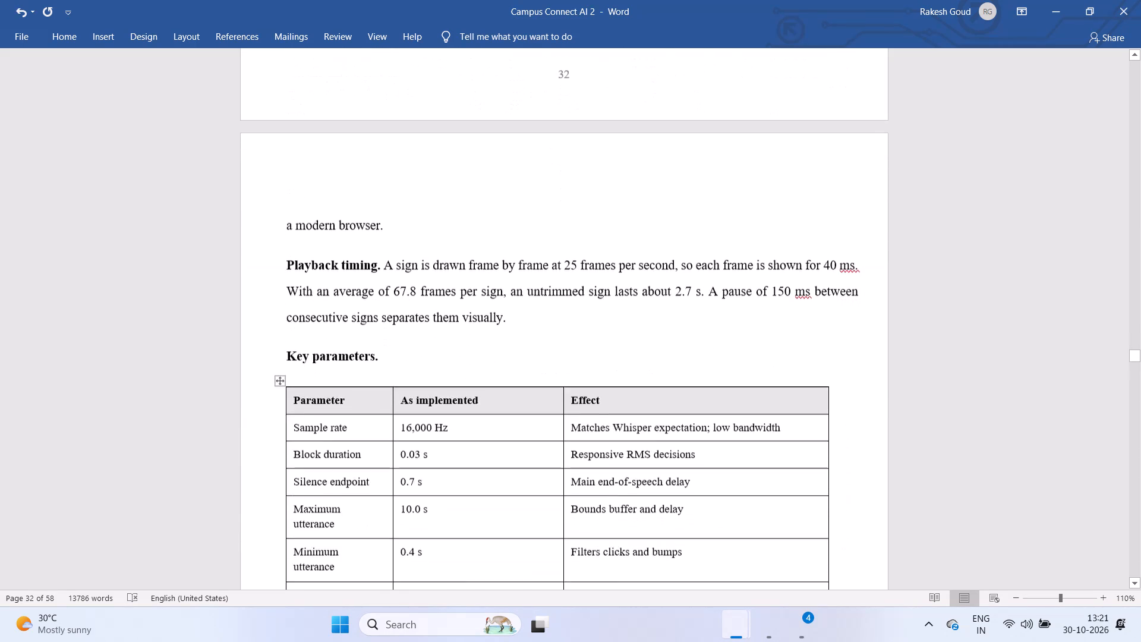
scroll(380, 415, down, 1)
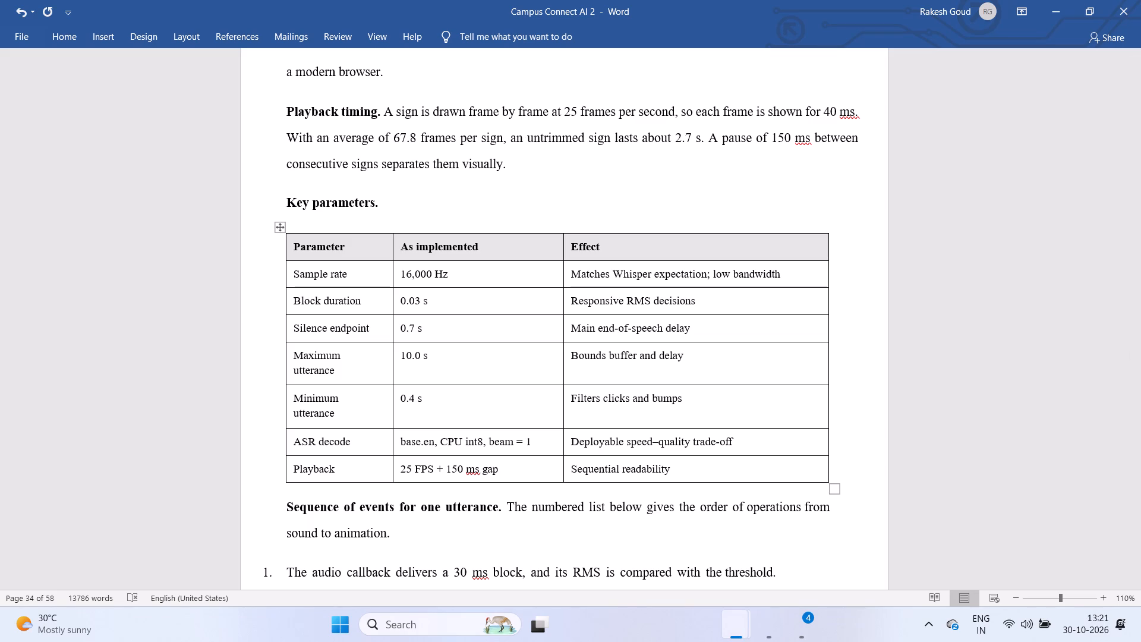
scroll(380, 415, down, 4)
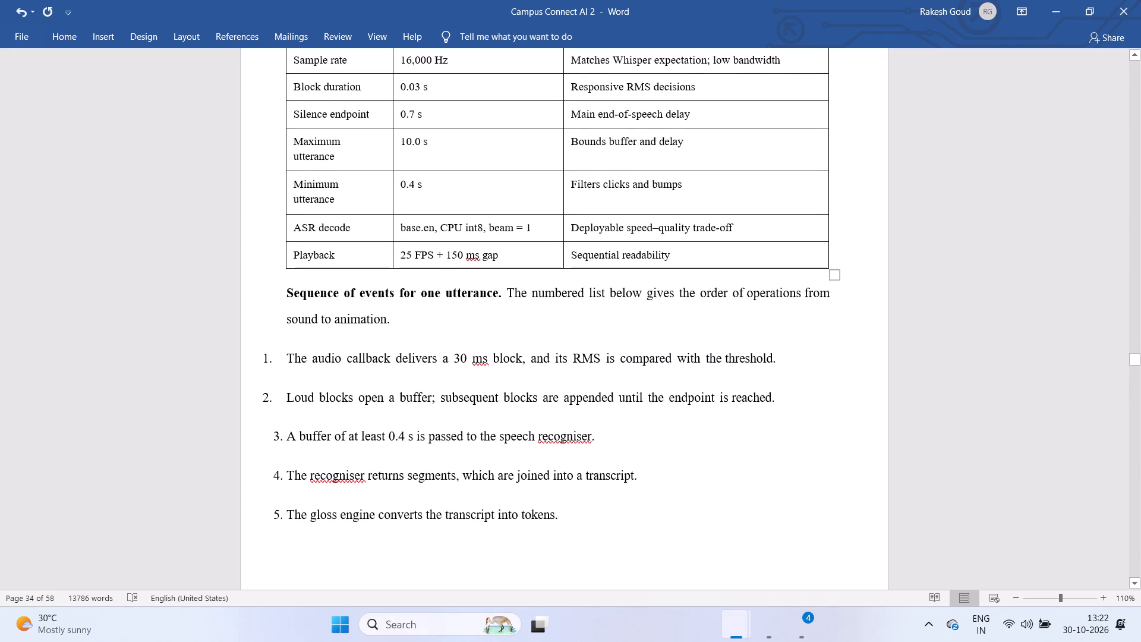
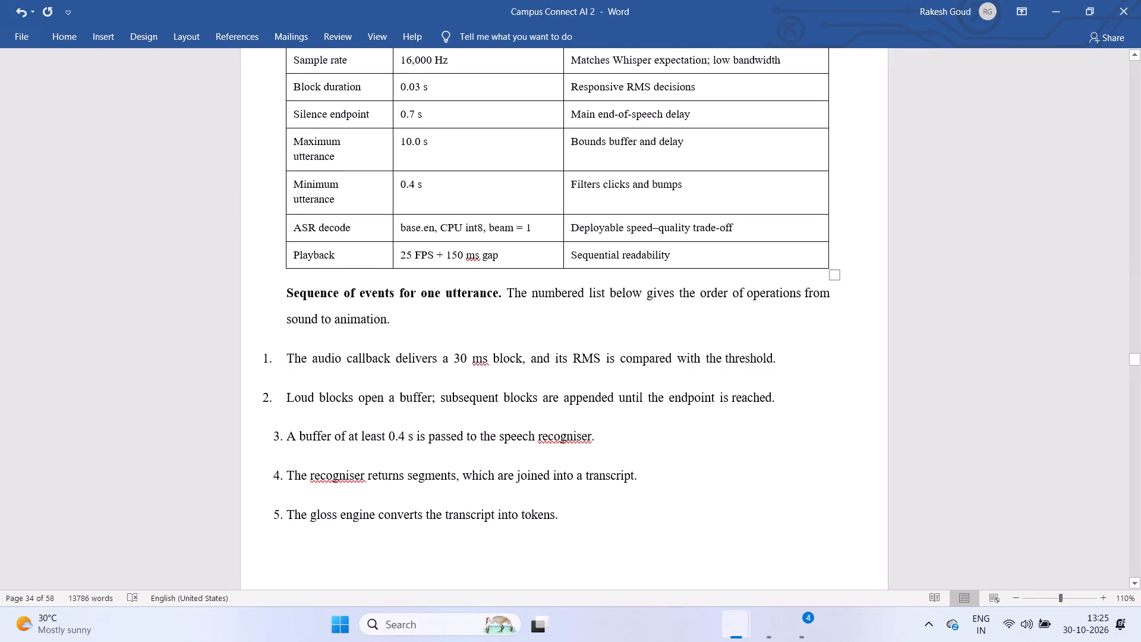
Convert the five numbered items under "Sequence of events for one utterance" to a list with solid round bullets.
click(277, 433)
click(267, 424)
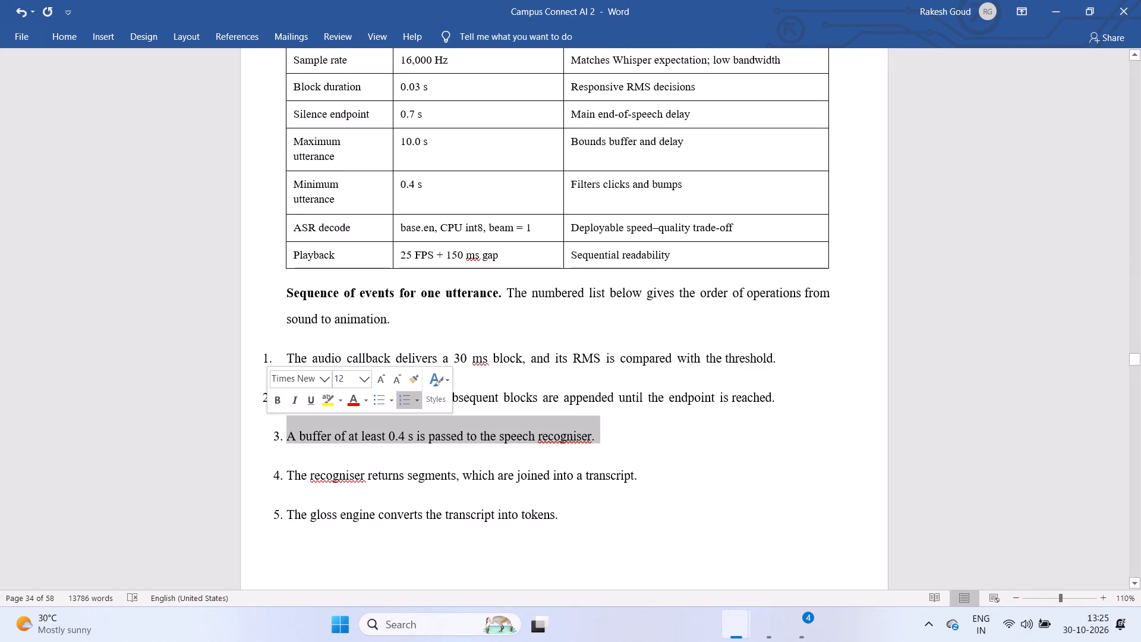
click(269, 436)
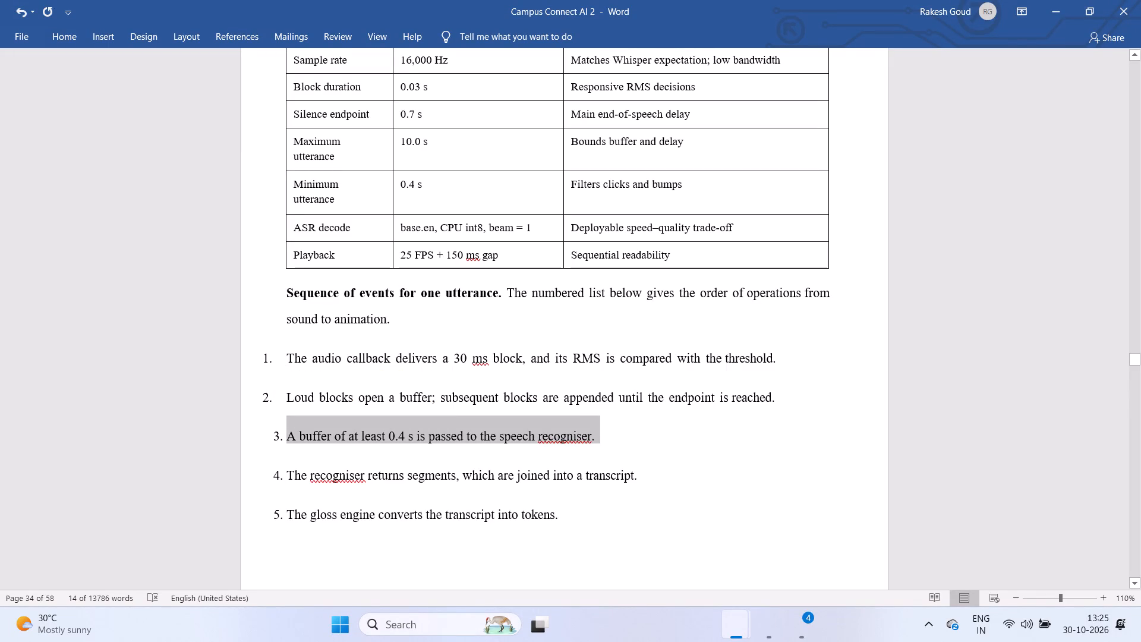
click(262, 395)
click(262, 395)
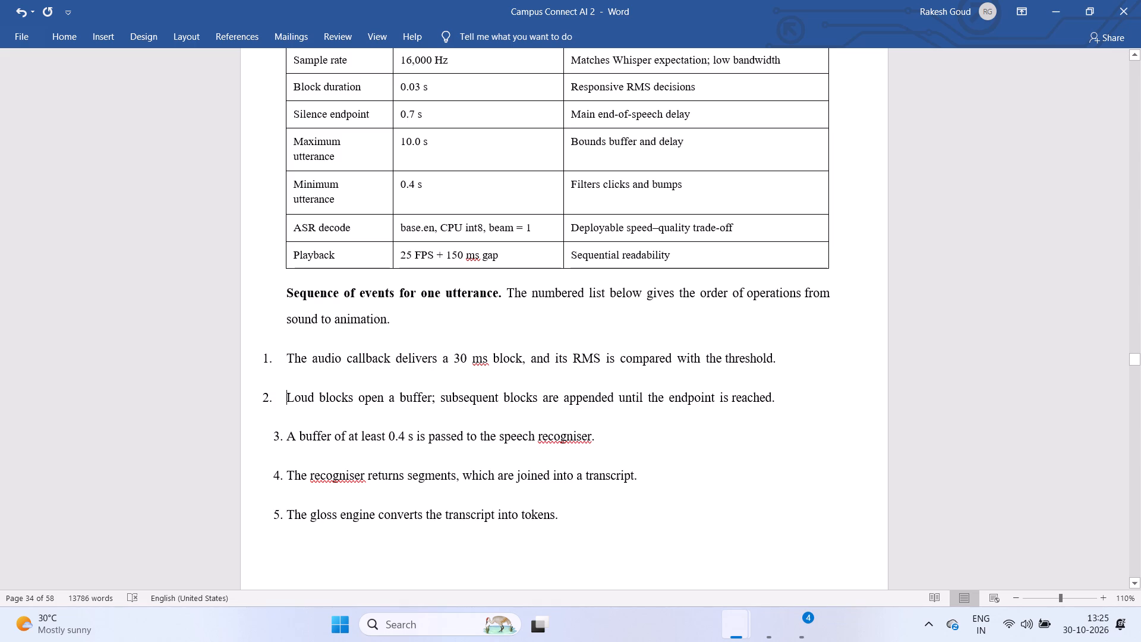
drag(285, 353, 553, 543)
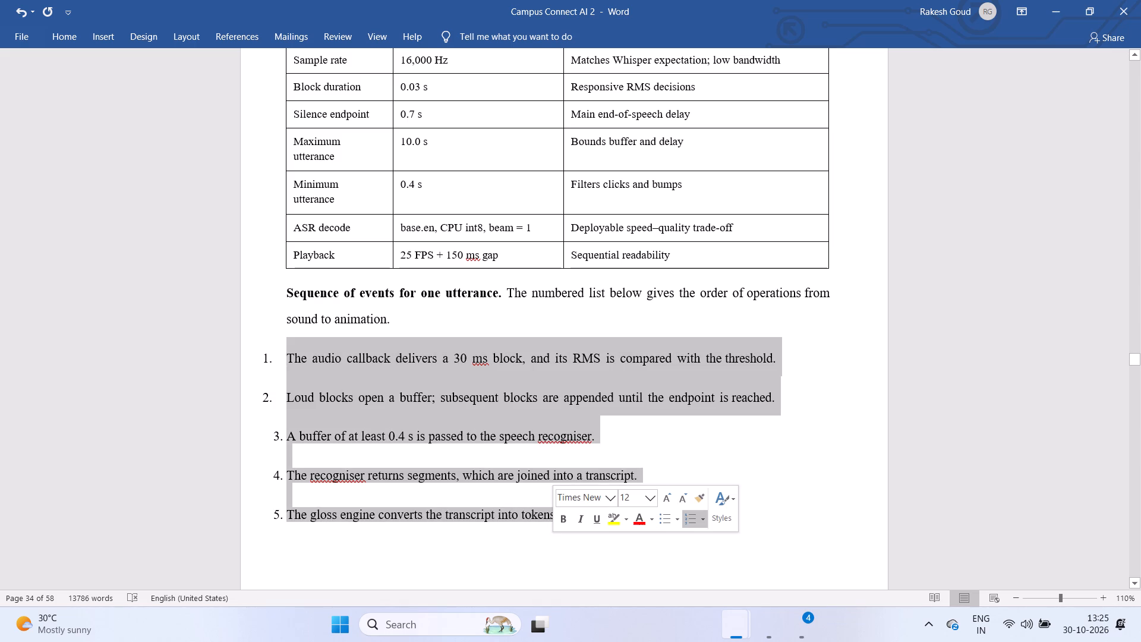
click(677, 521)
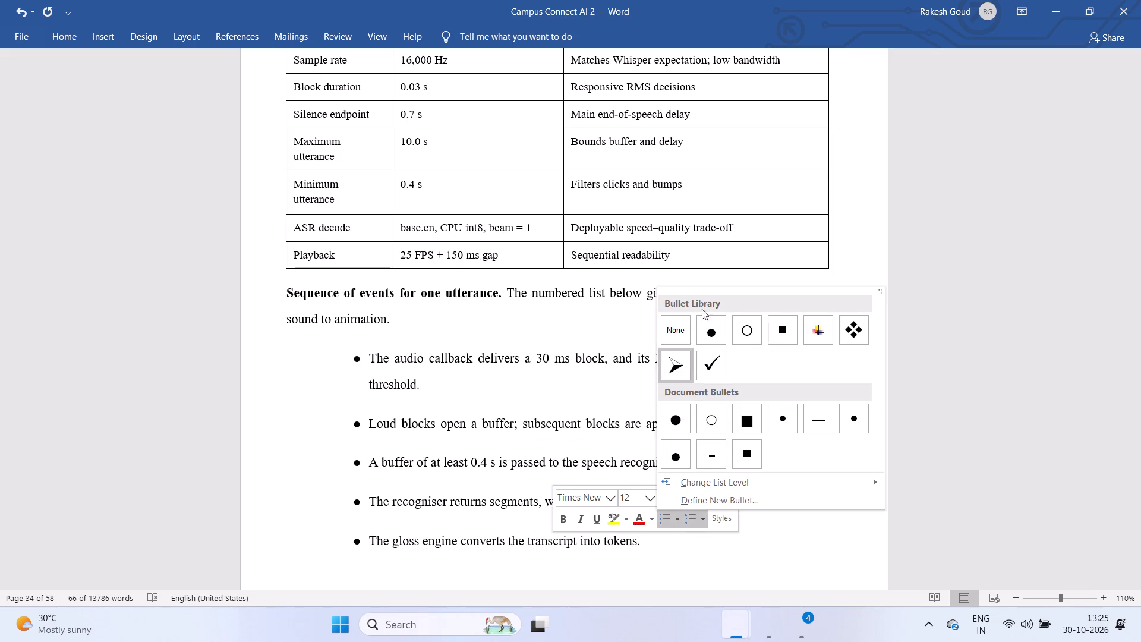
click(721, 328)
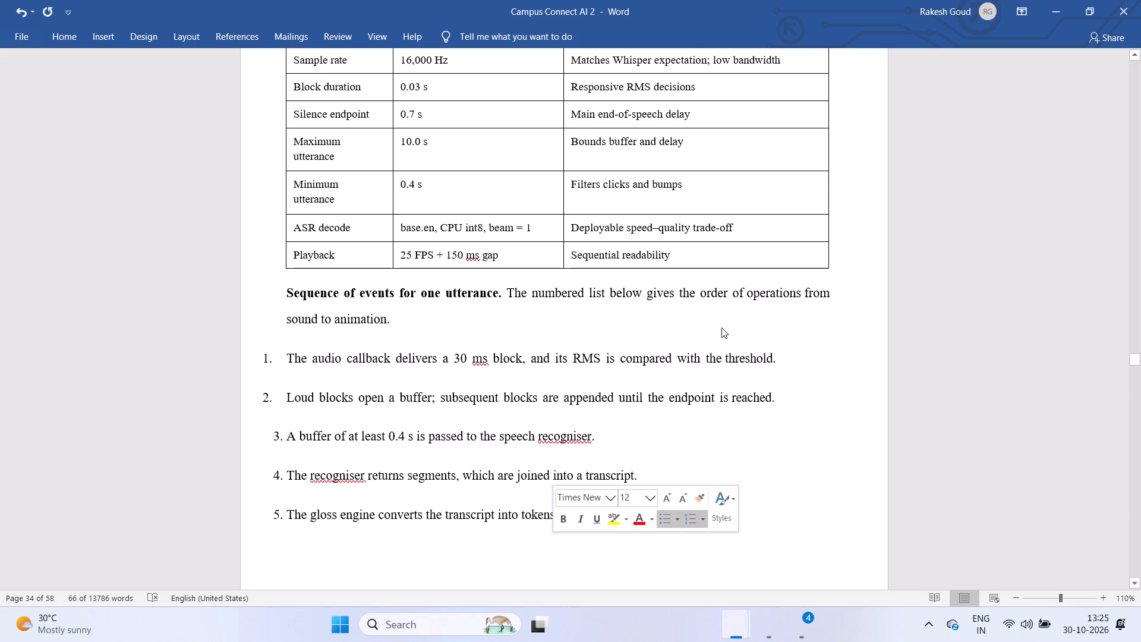
Remove the bullets and indents from the five utterance event items, leaving plain paragraphs aligned with the body text.
click(332, 373)
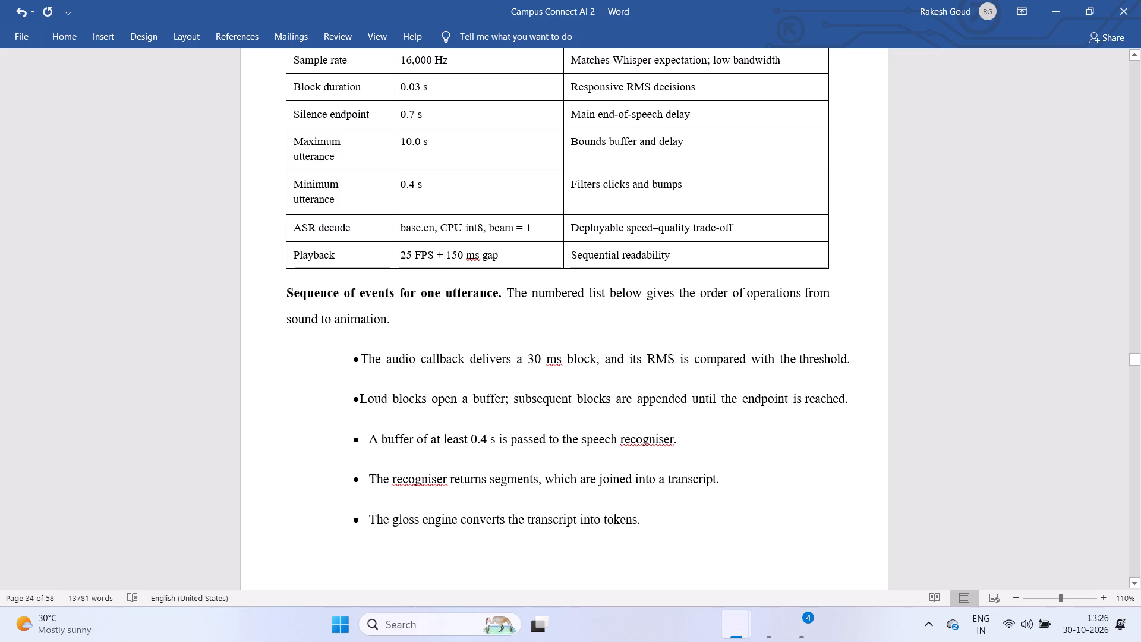
key(BackSpace)
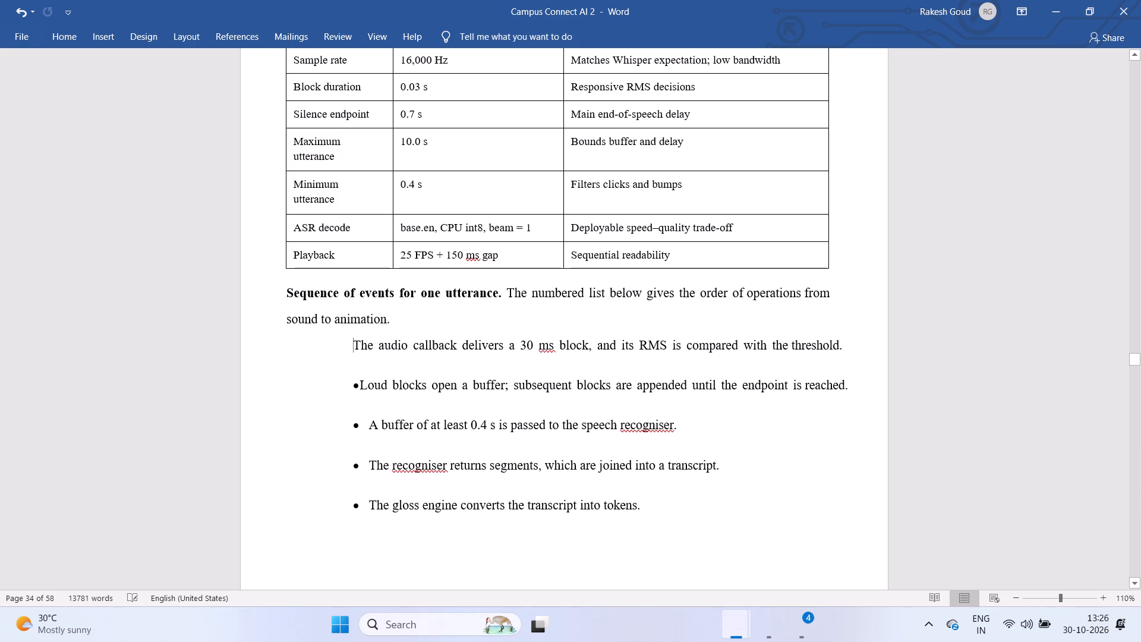
key(BackSpace)
key(Down)
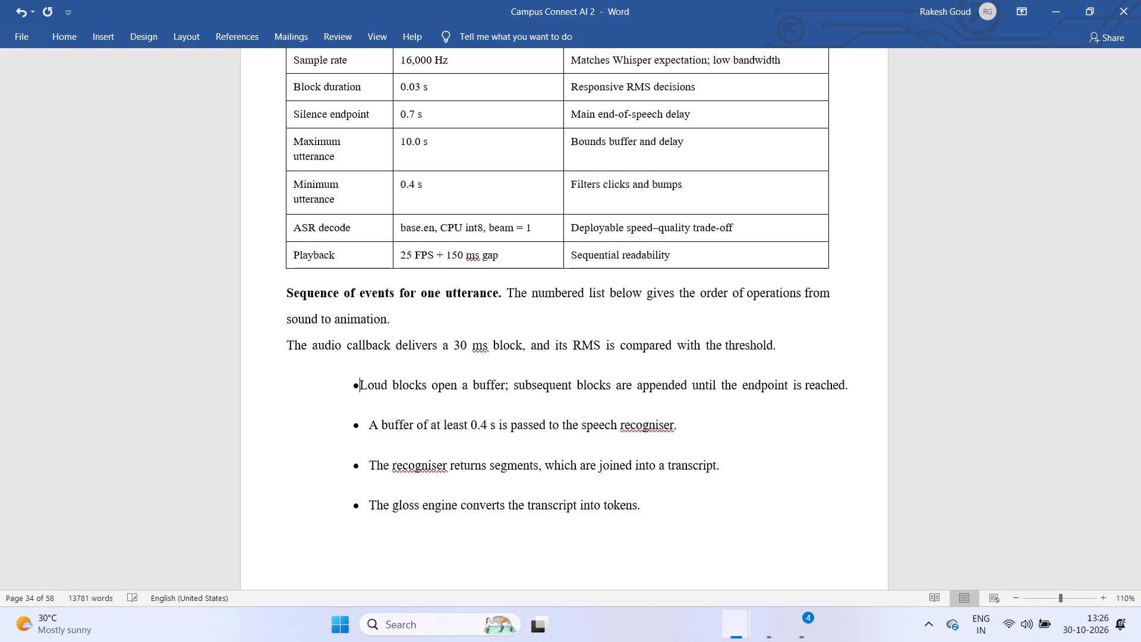
key(BackSpace)
key(BackSpace)
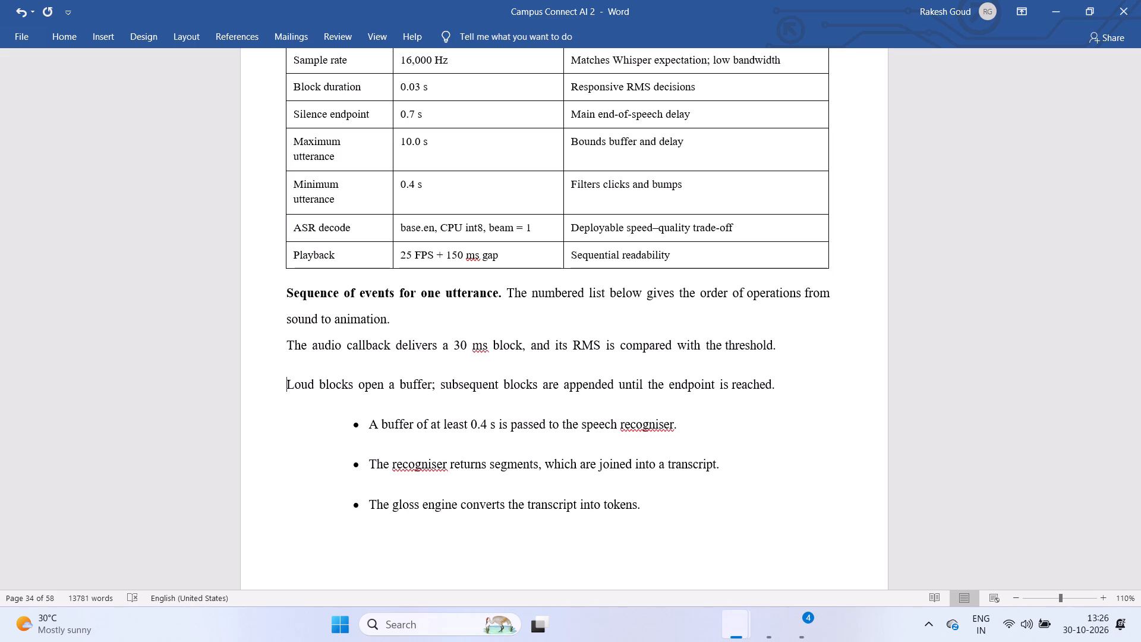
key(Down)
key(BackSpace)
key(BackSpace)
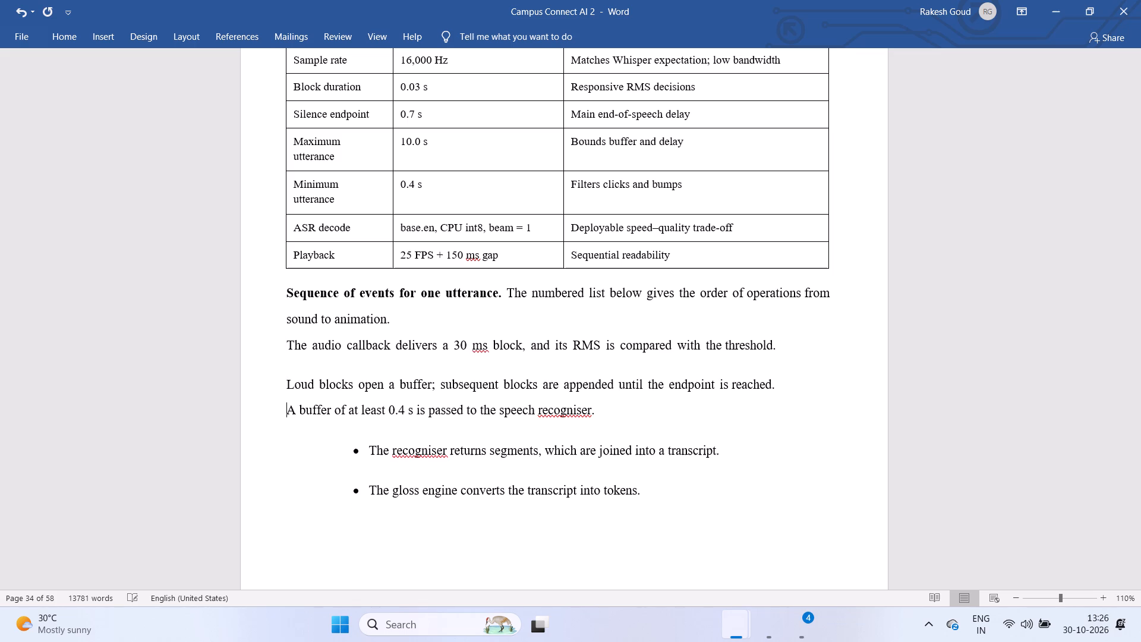
key(Down)
key(Down)
key(BackSpace)
key(BackSpace)
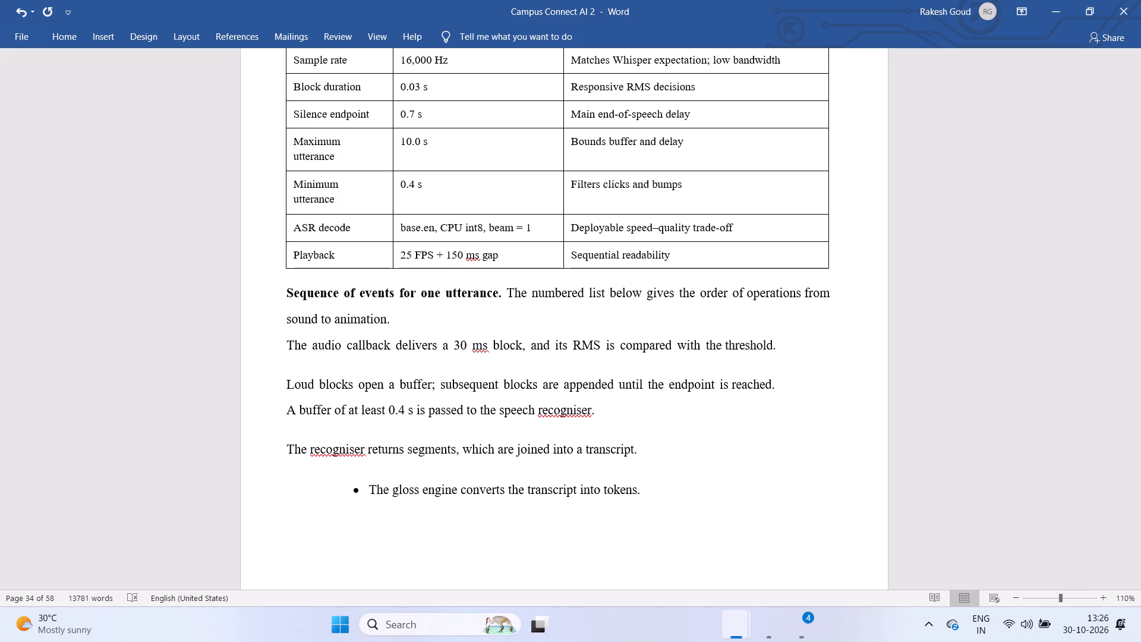
key(Down)
key(Down)
key(BackSpace)
key(BackSpace)
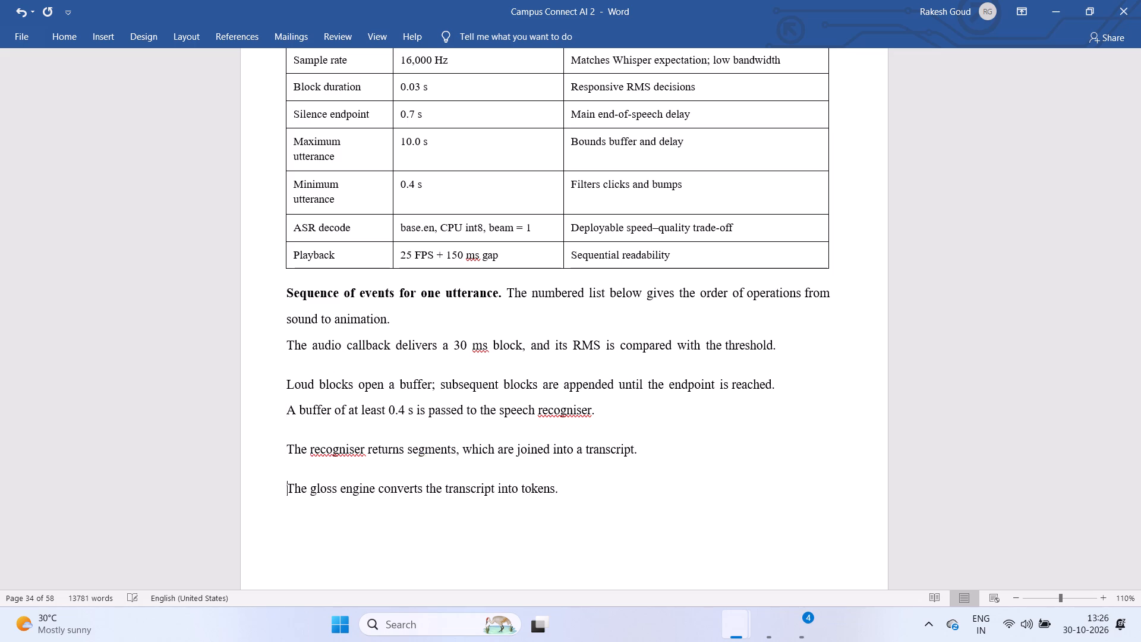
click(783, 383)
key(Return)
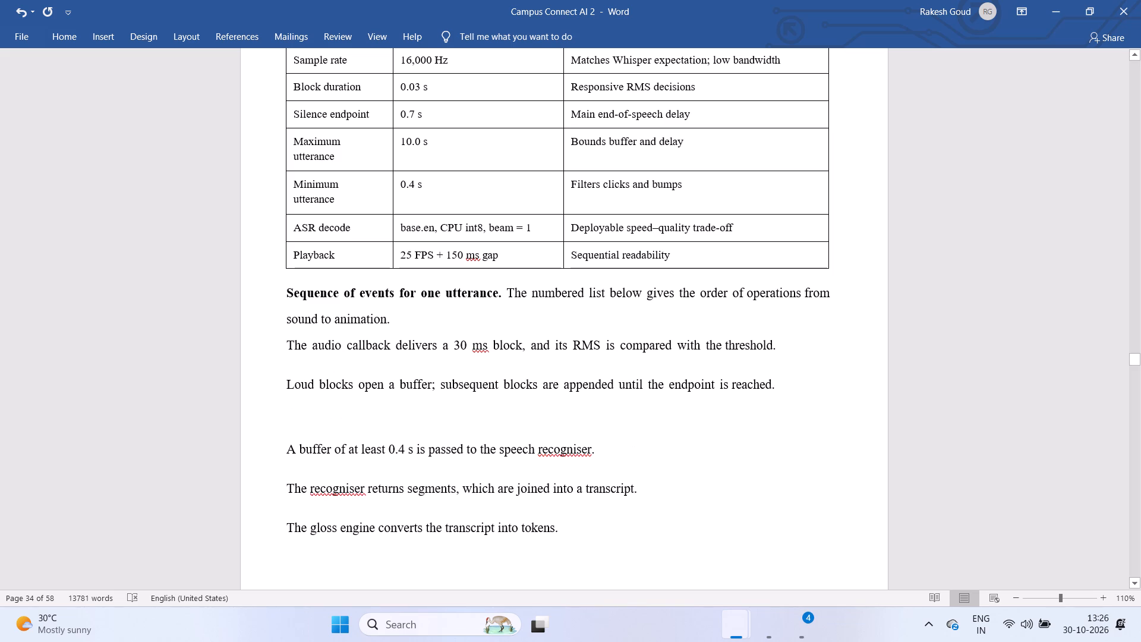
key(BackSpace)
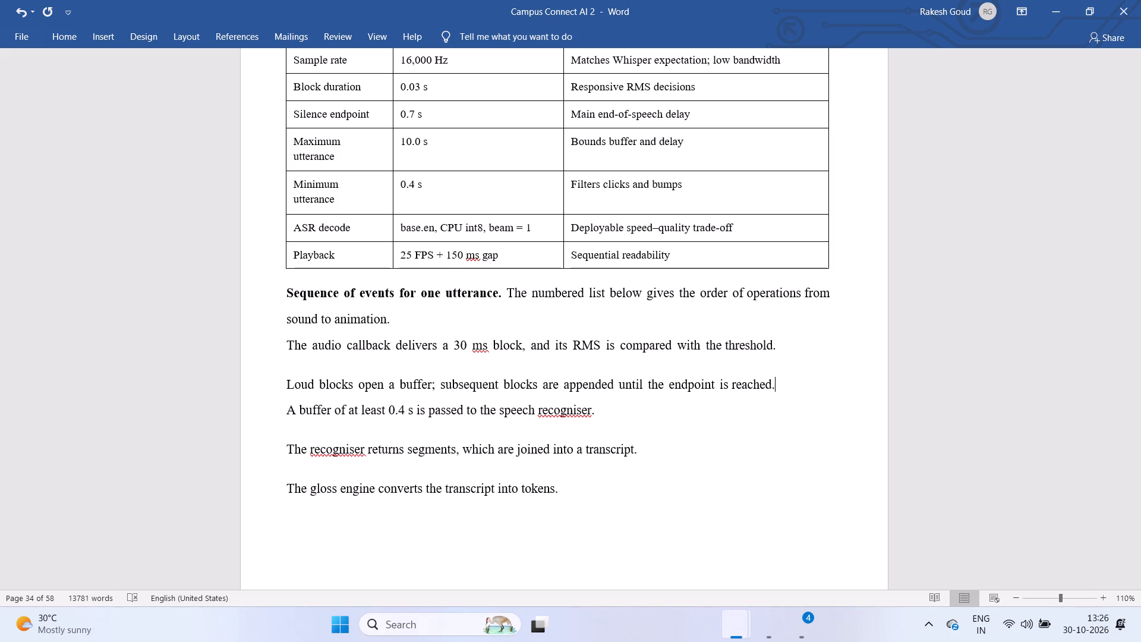
Remove the numbering from the three remaining event items above heading 4.4, aligning them with the body text.
scroll(776, 399, down, 6)
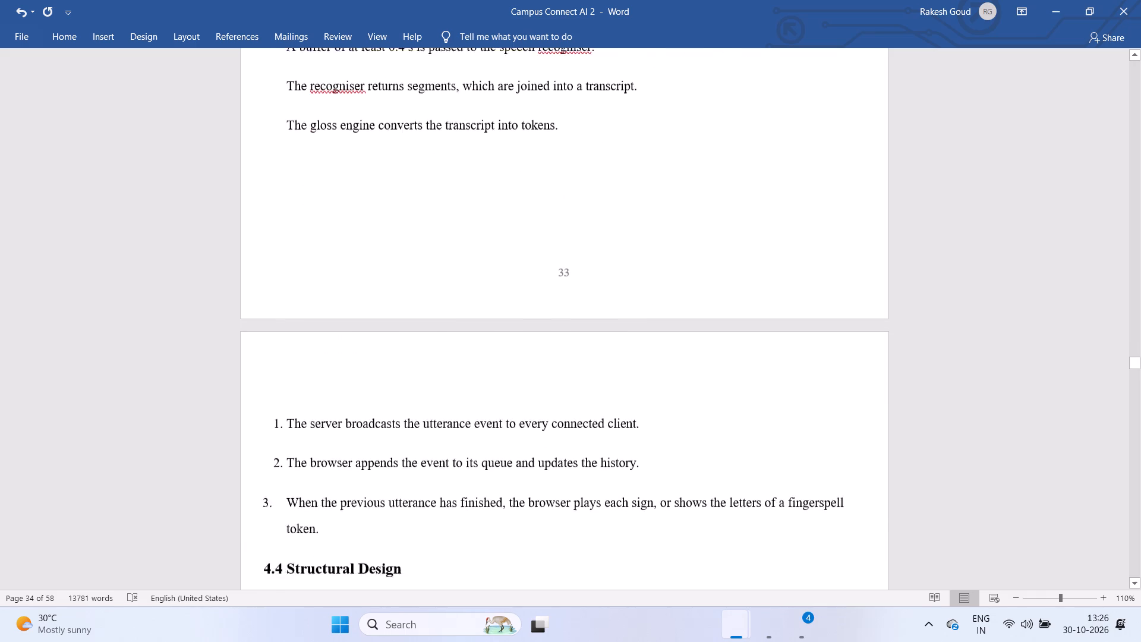
scroll(776, 399, down, 1)
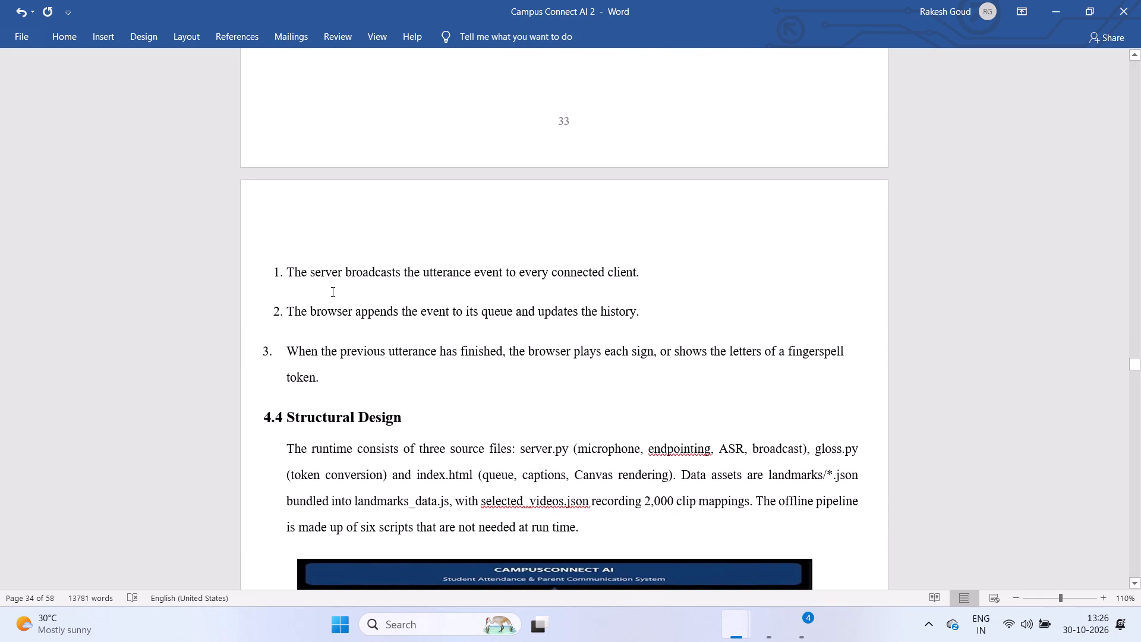
click(280, 275)
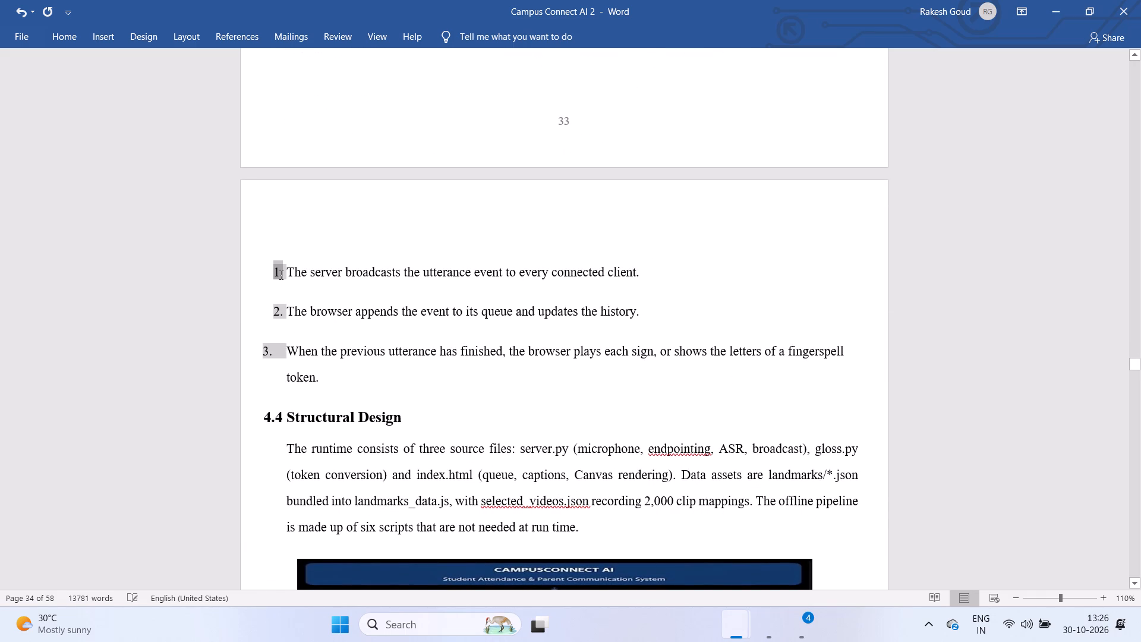
key(BackSpace)
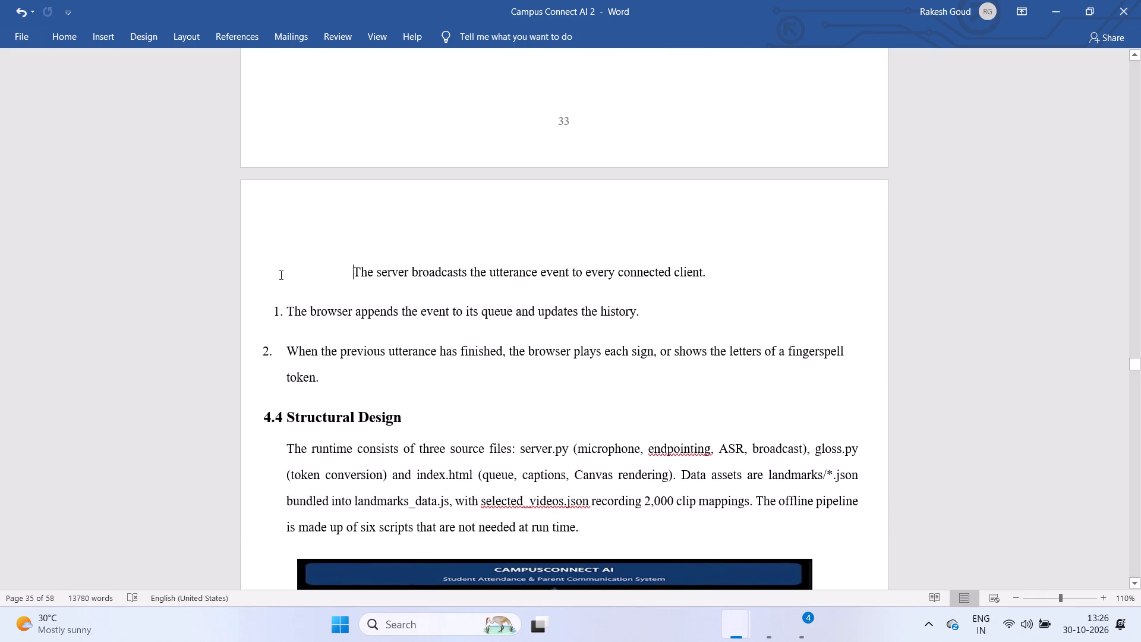
key(BackSpace)
click(282, 310)
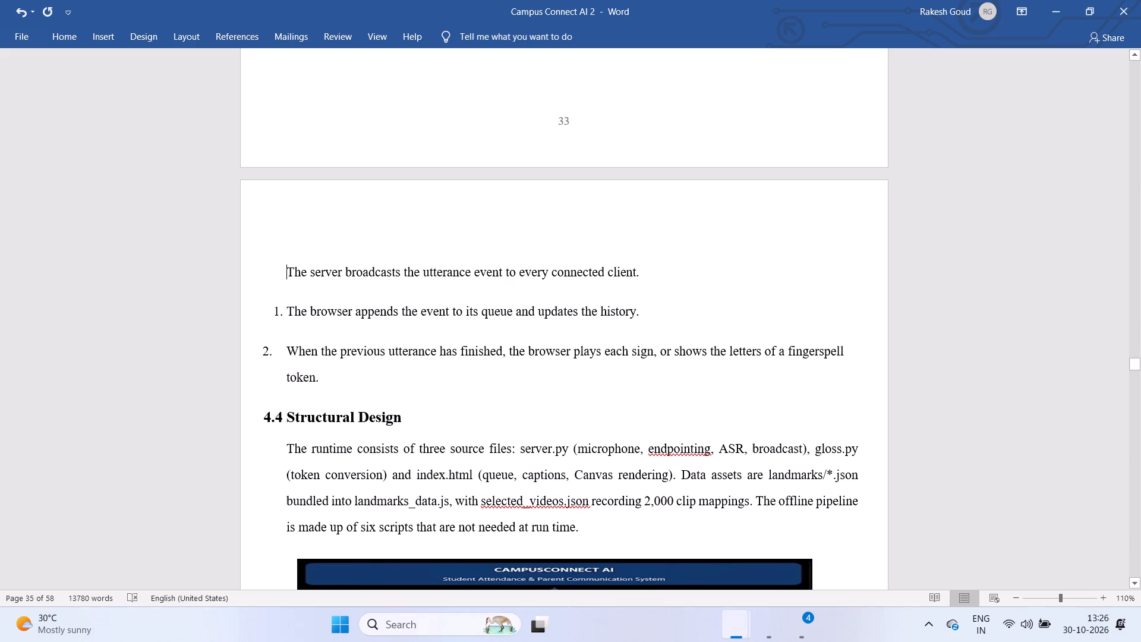
key(BackSpace)
key(BackSpace)
click(278, 361)
key(BackSpace)
key(BackSpace)
key(Return)
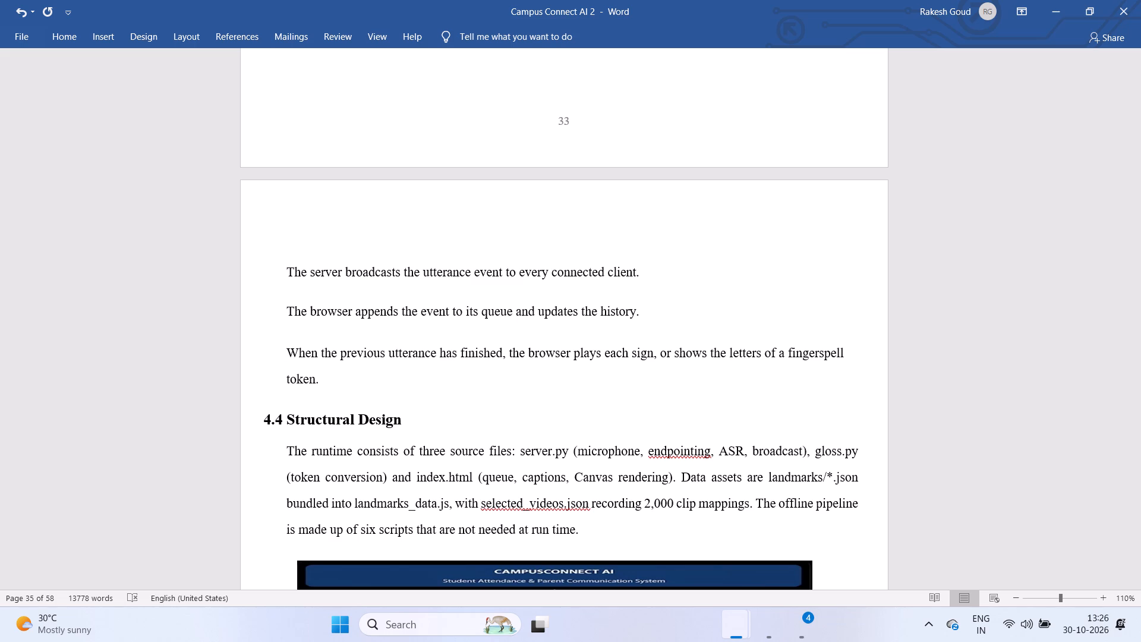
Review the start of section 4.4 Structural Design and its layer diagram, and go back over the utterance event paragraphs and their spacing.
scroll(384, 416, down, 1)
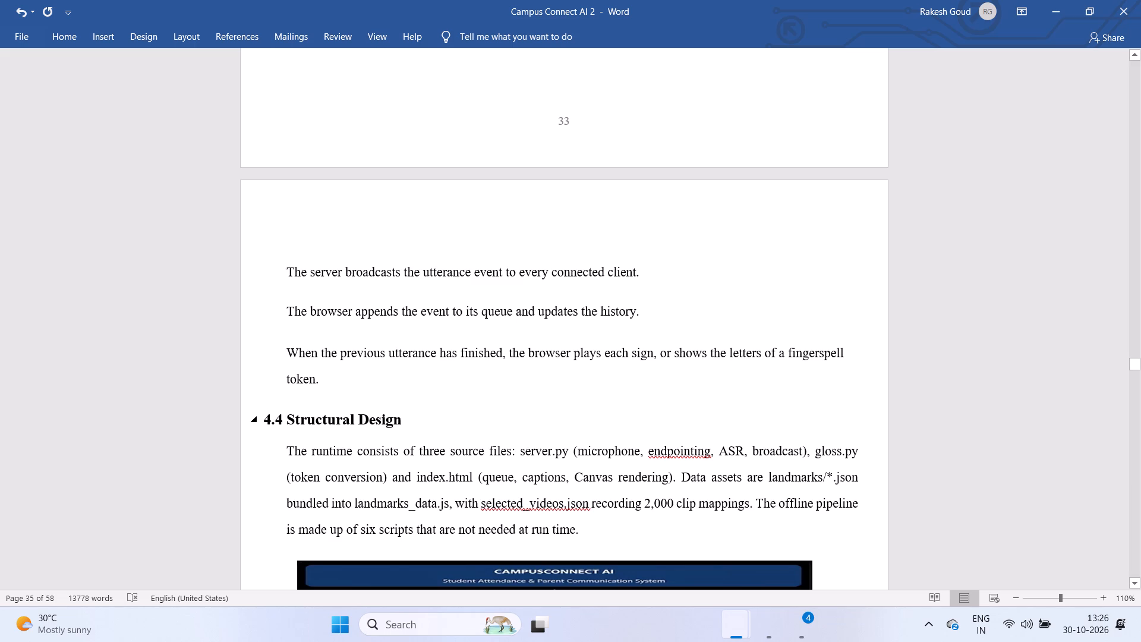
scroll(384, 416, down, 1)
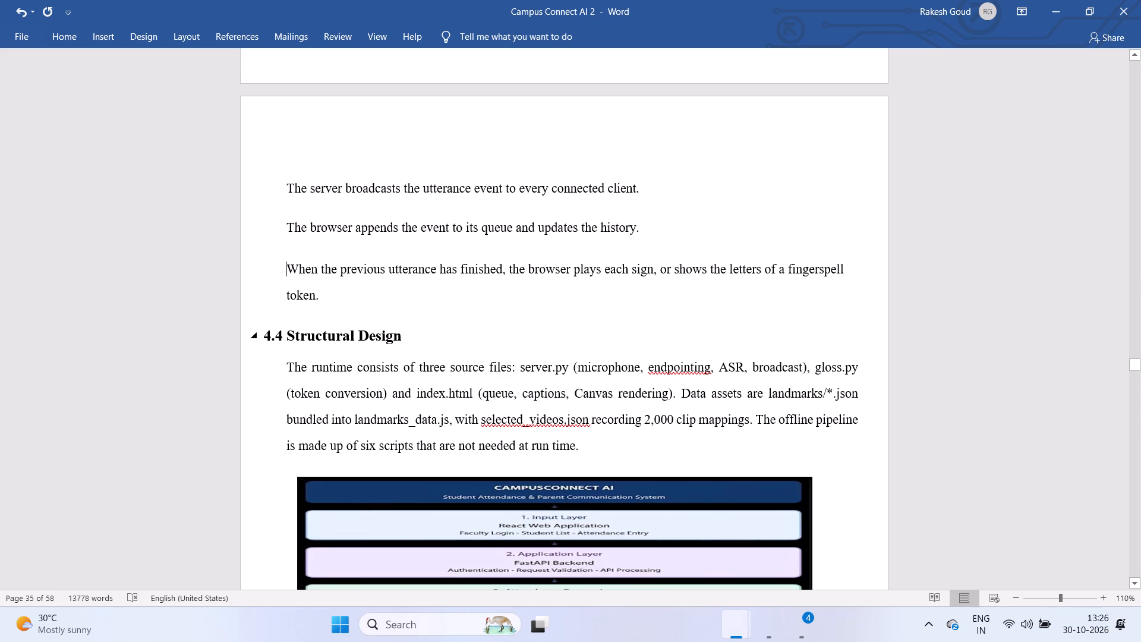
scroll(384, 416, down, 5)
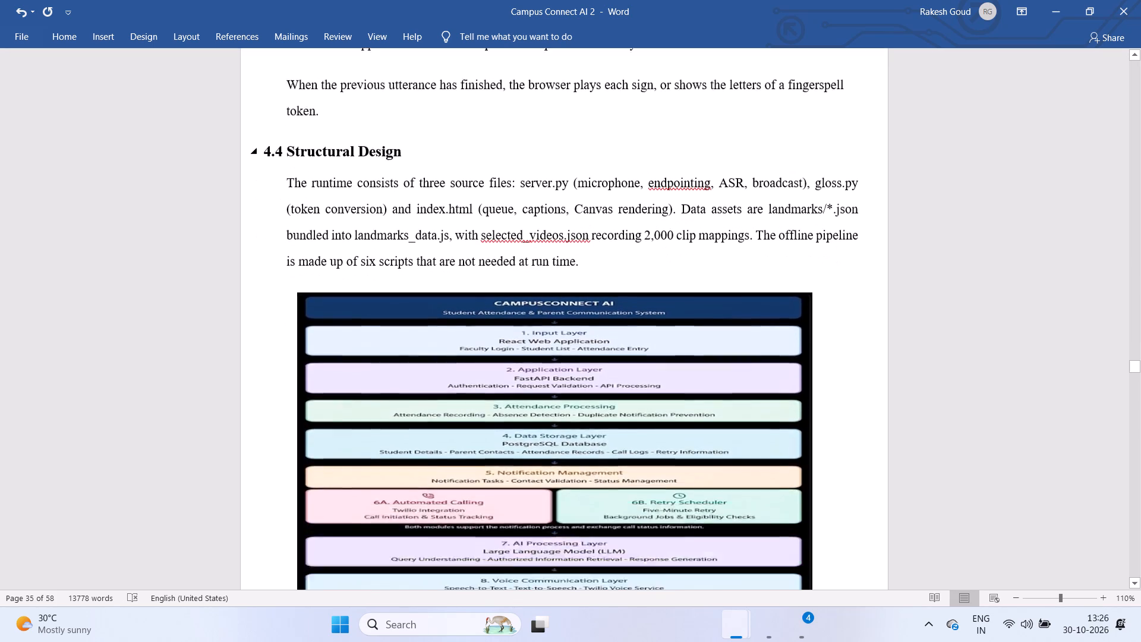
scroll(384, 416, up, 2)
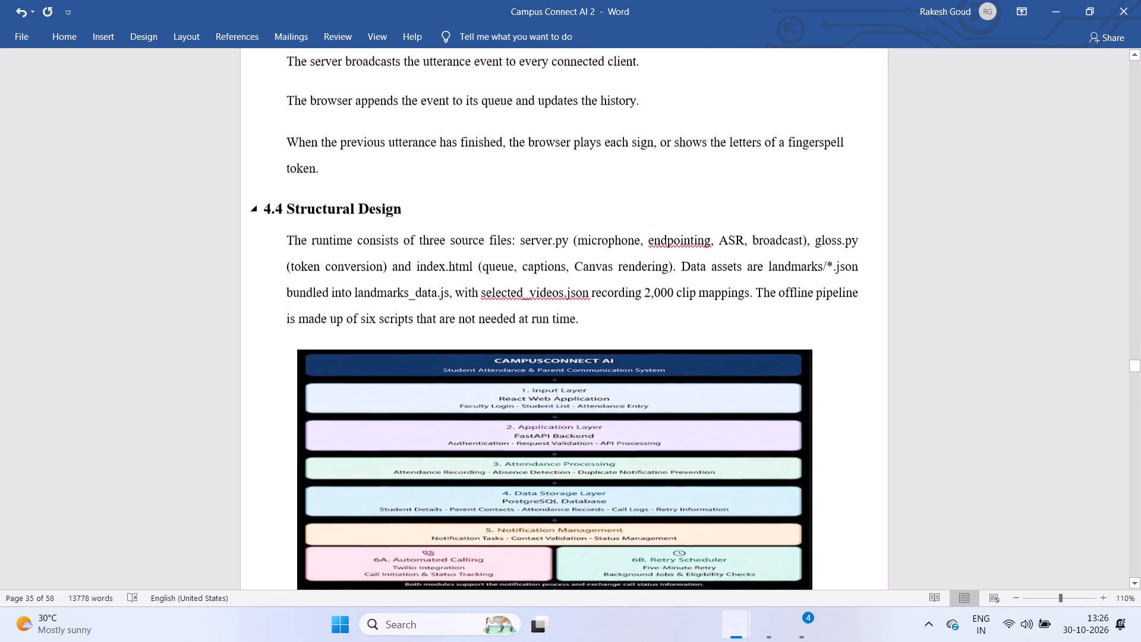
scroll(384, 416, up, 2)
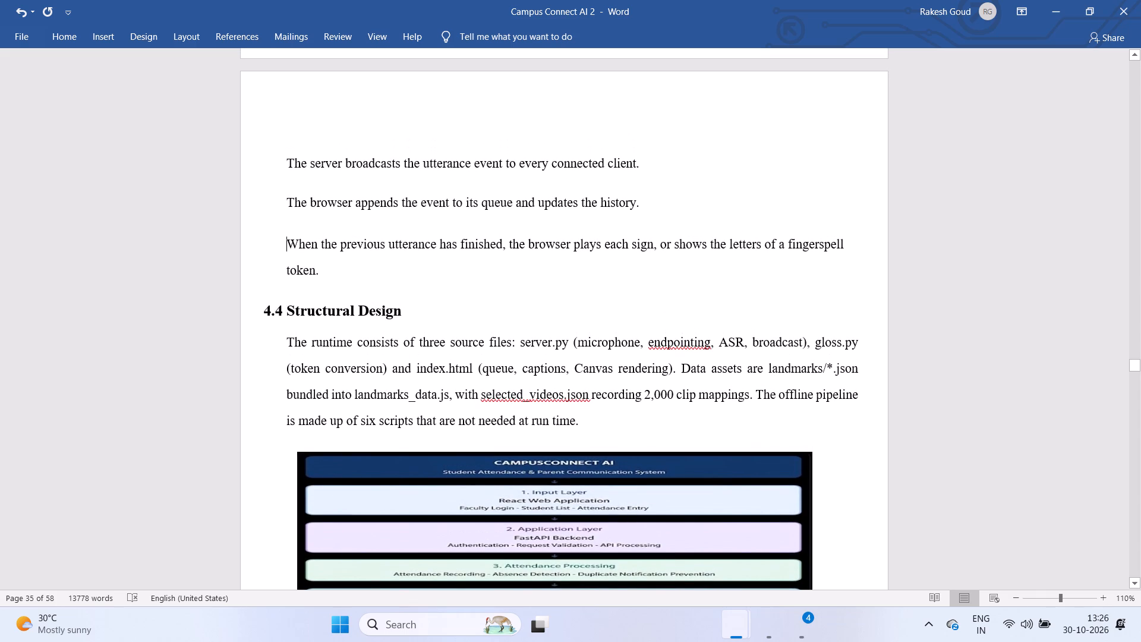
scroll(325, 300, up, 5)
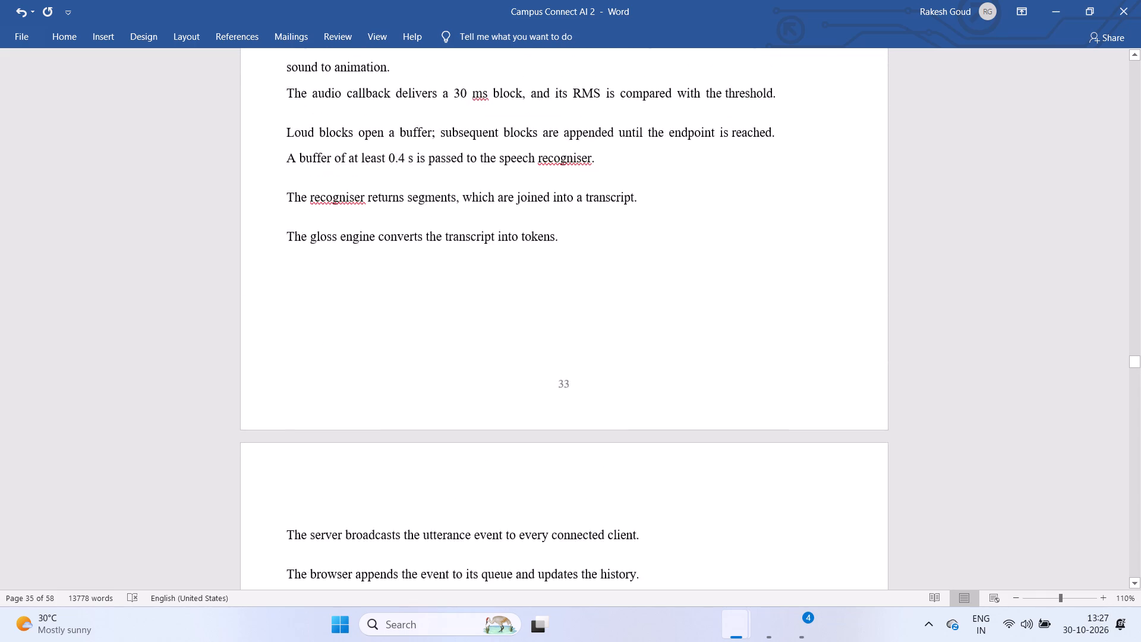
scroll(325, 300, up, 5)
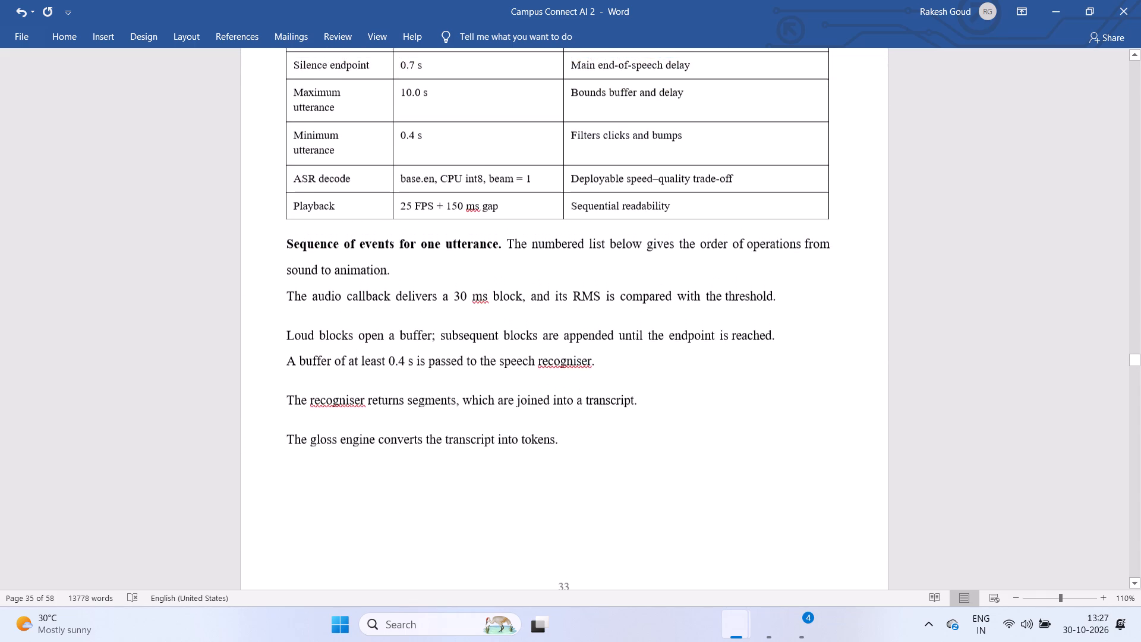
scroll(325, 300, up, 1)
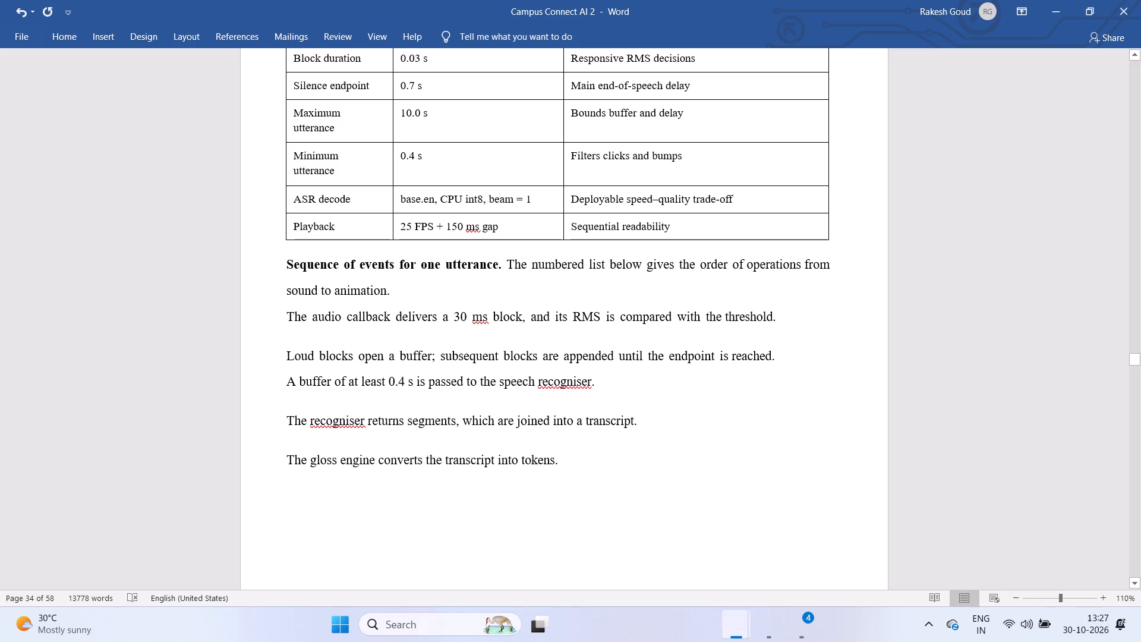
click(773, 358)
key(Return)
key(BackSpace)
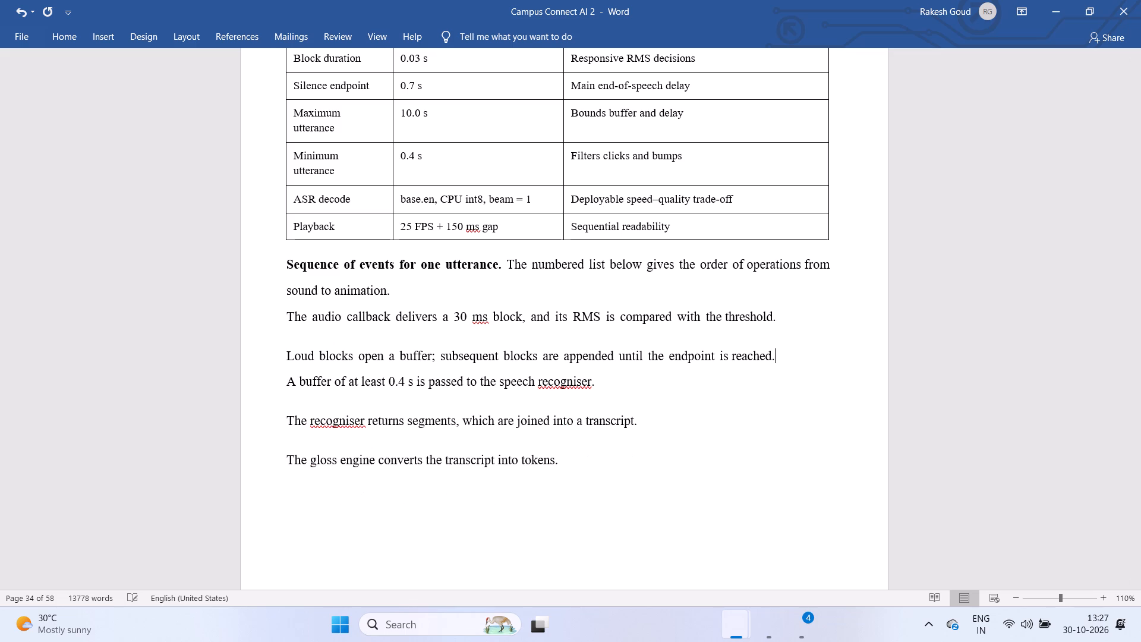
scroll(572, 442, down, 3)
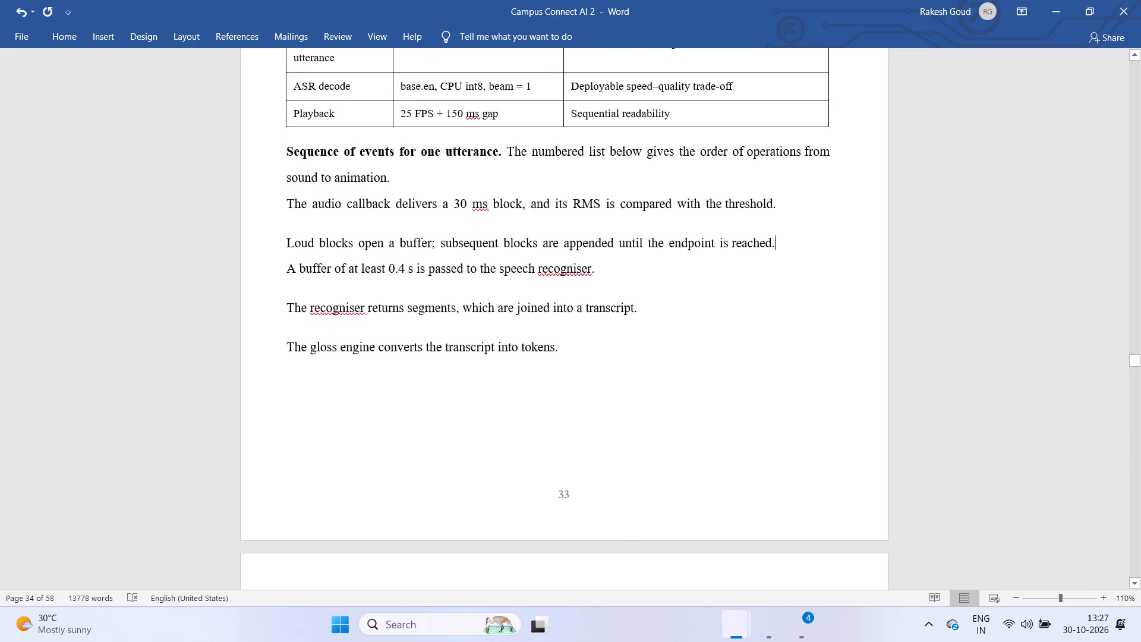
Number the five utterance event paragraphs under "Sequence of events for one utterance" as a list from 1 to 5.
scroll(572, 442, down, 4)
scroll(572, 442, up, 2)
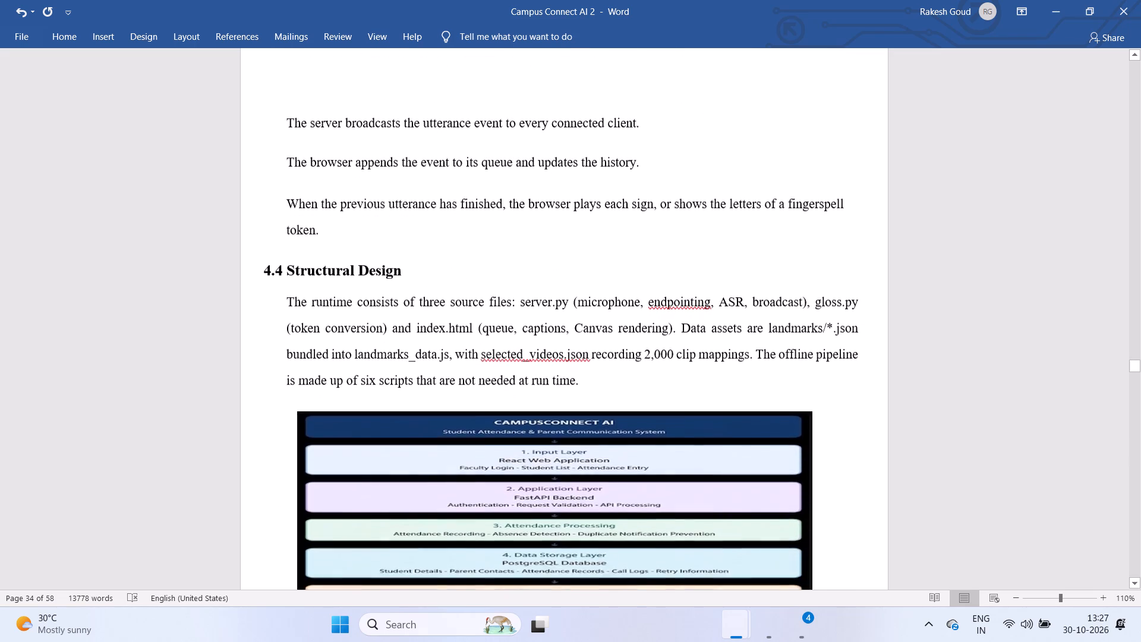
scroll(572, 442, up, 3)
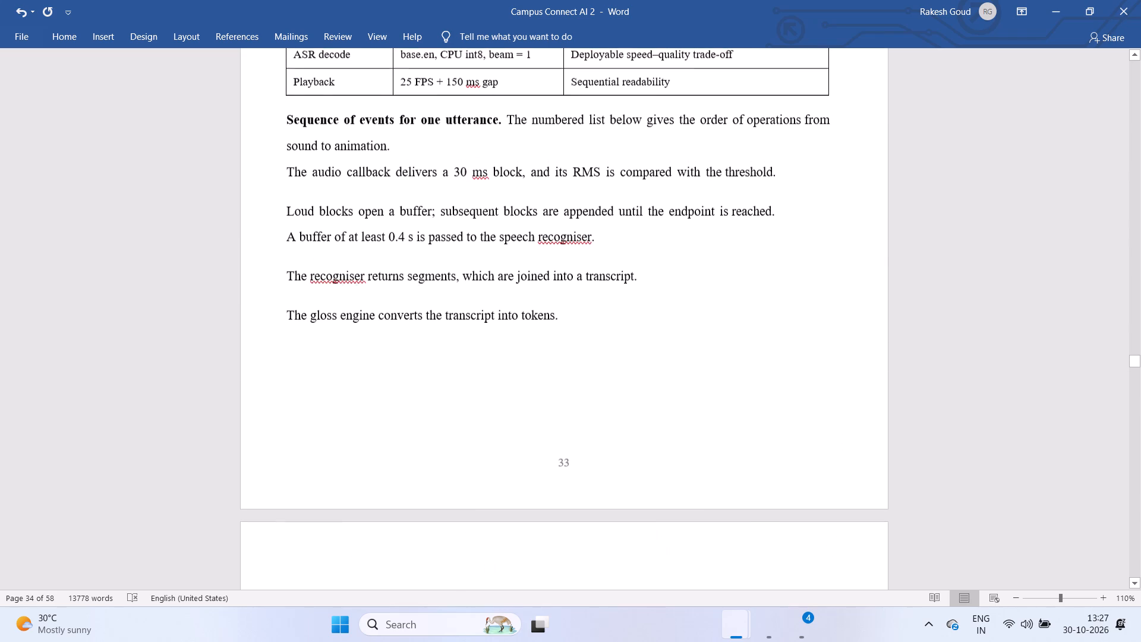
drag(560, 321, 351, 180)
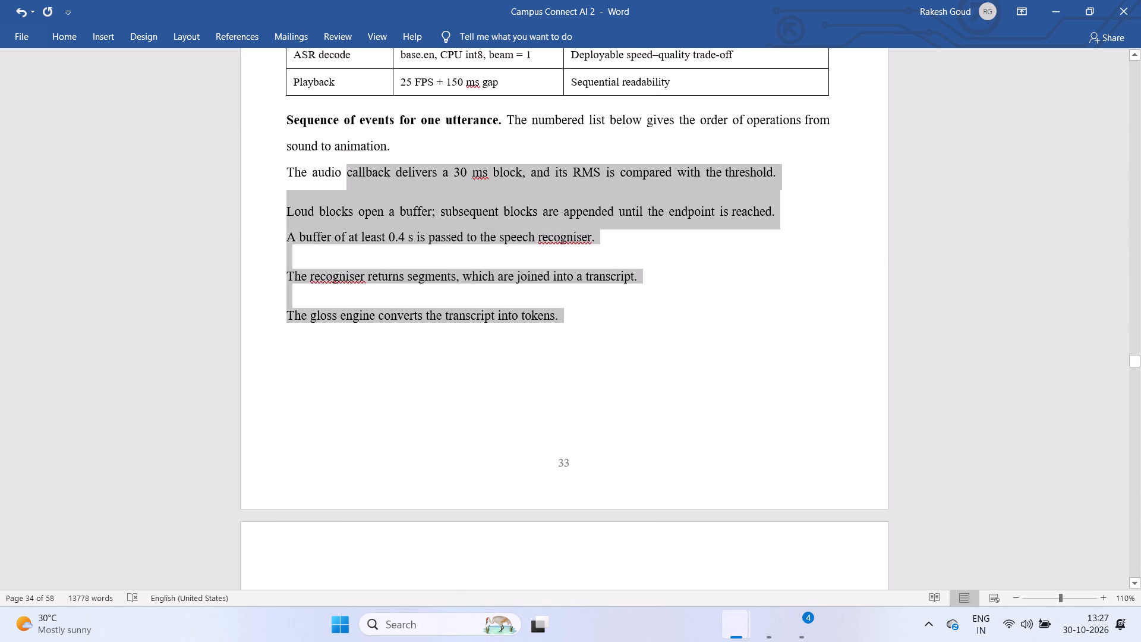
drag(351, 180, 257, 175)
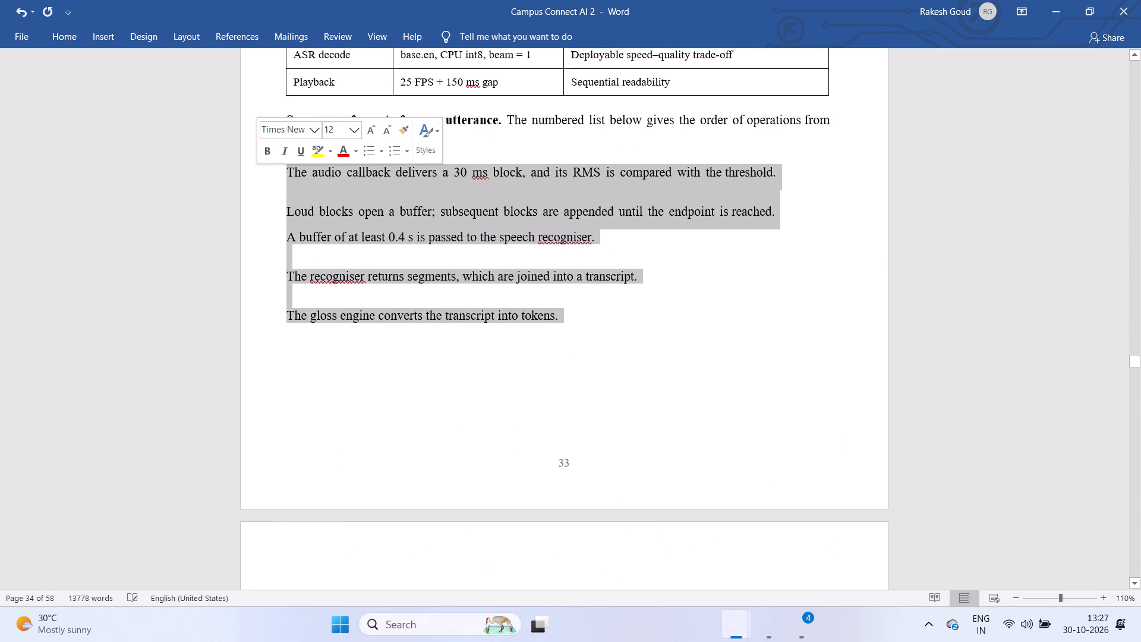
click(396, 153)
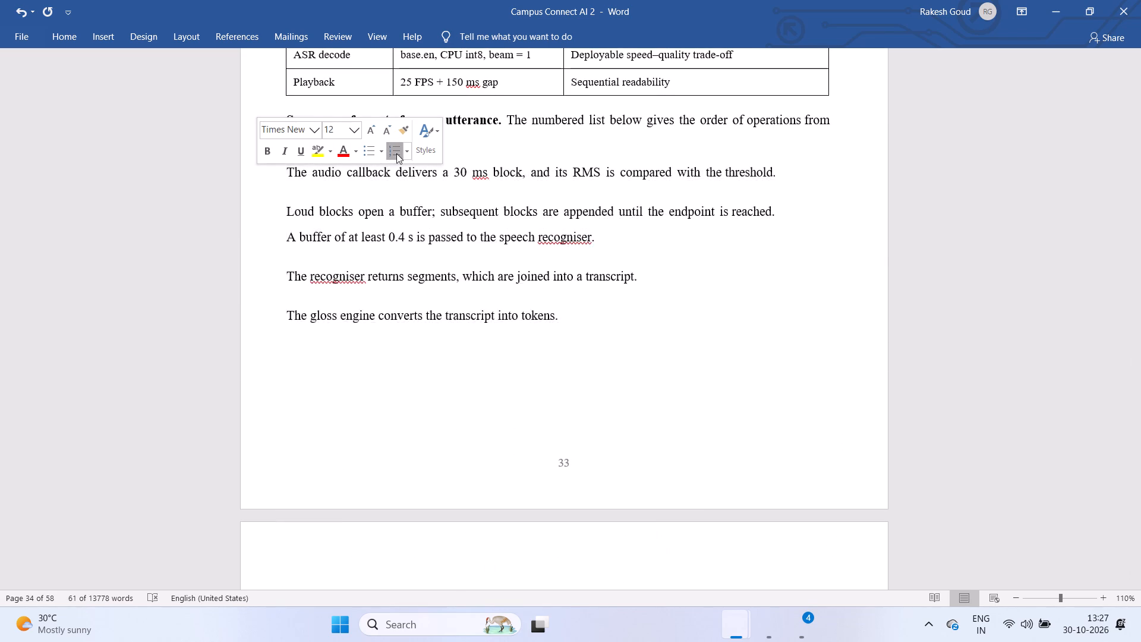
click(416, 433)
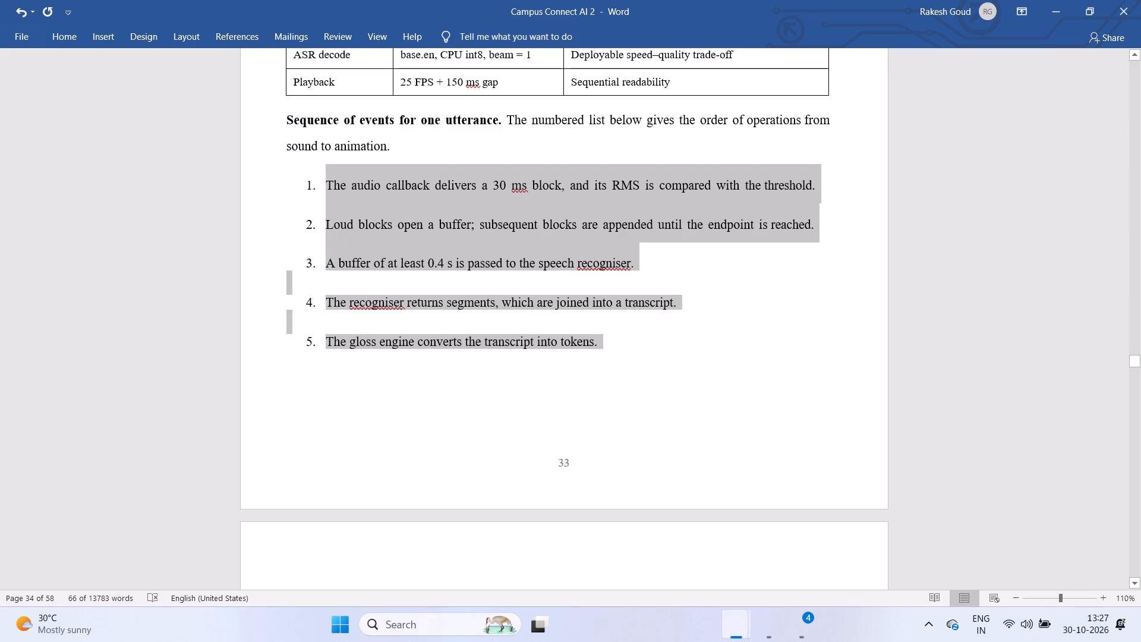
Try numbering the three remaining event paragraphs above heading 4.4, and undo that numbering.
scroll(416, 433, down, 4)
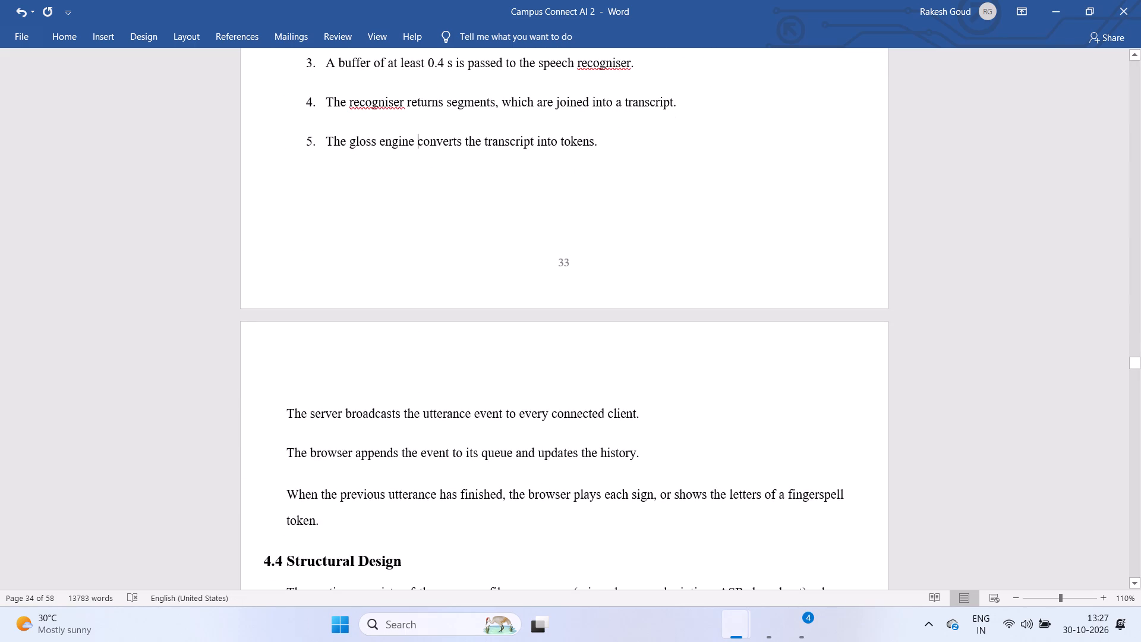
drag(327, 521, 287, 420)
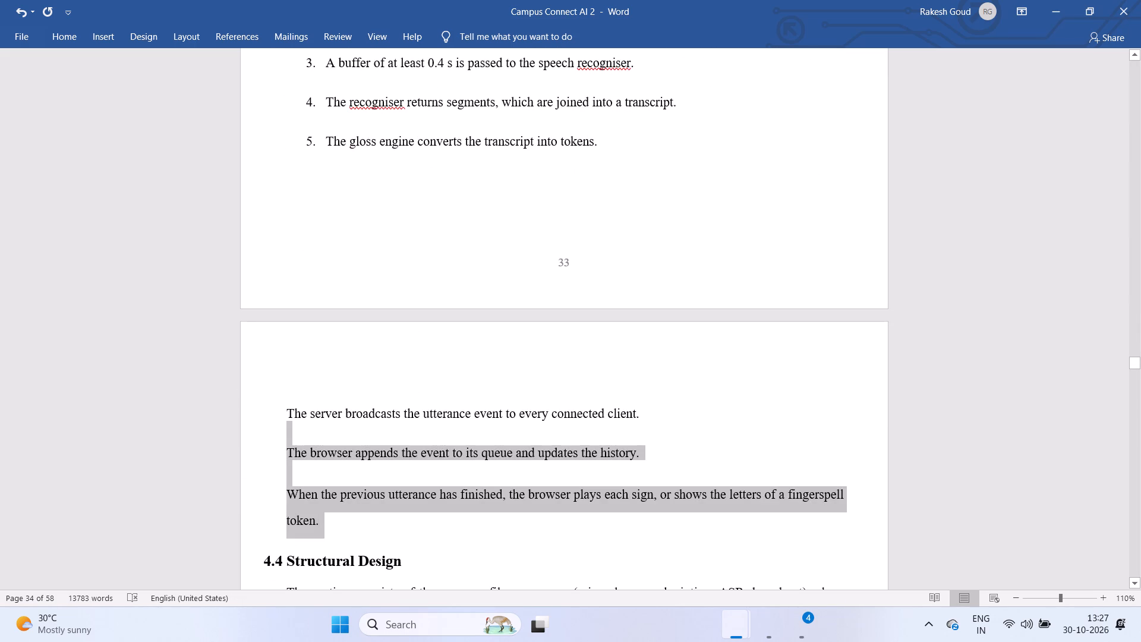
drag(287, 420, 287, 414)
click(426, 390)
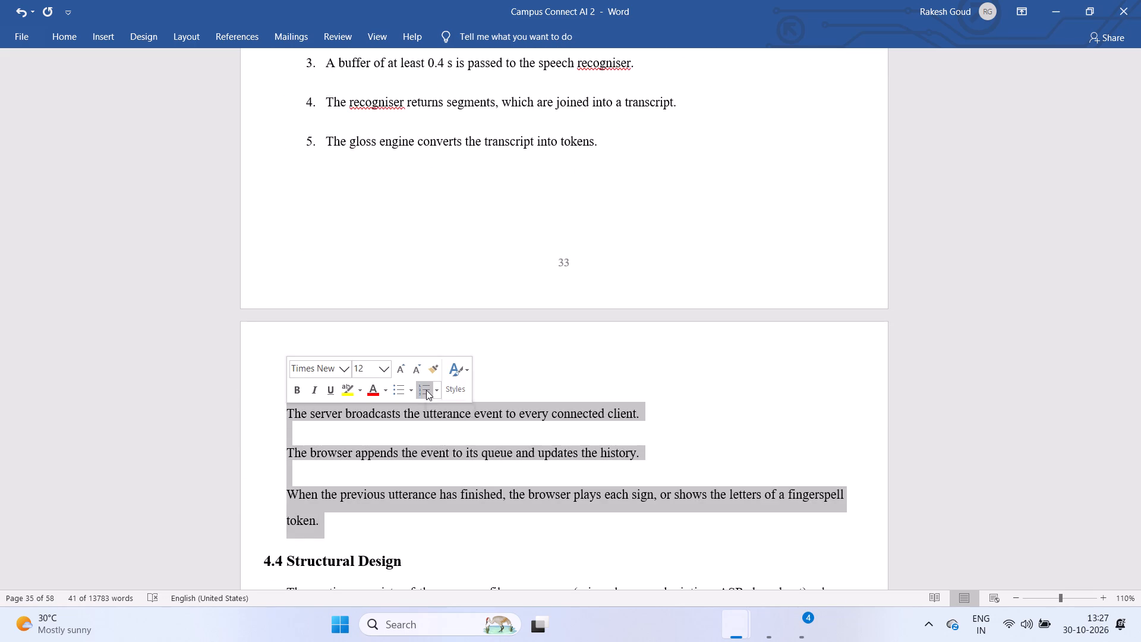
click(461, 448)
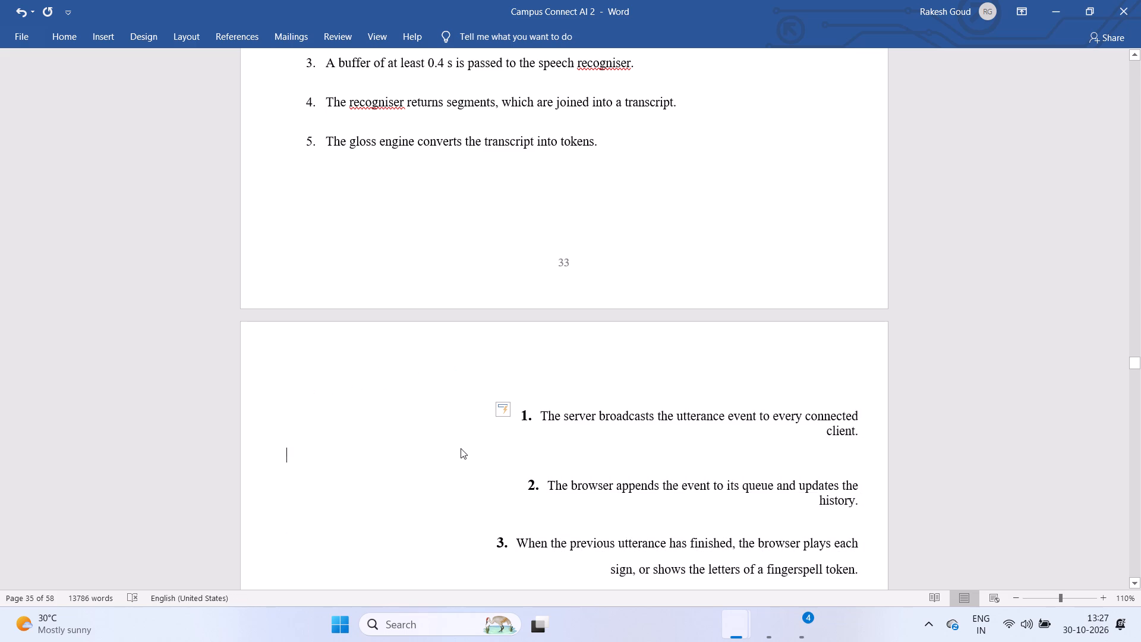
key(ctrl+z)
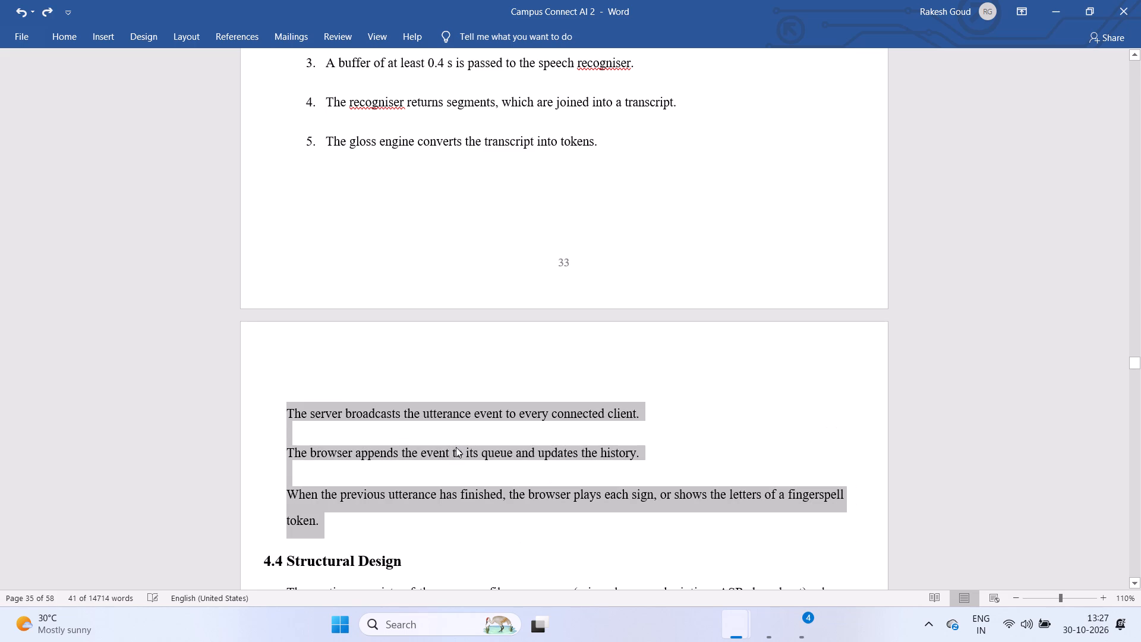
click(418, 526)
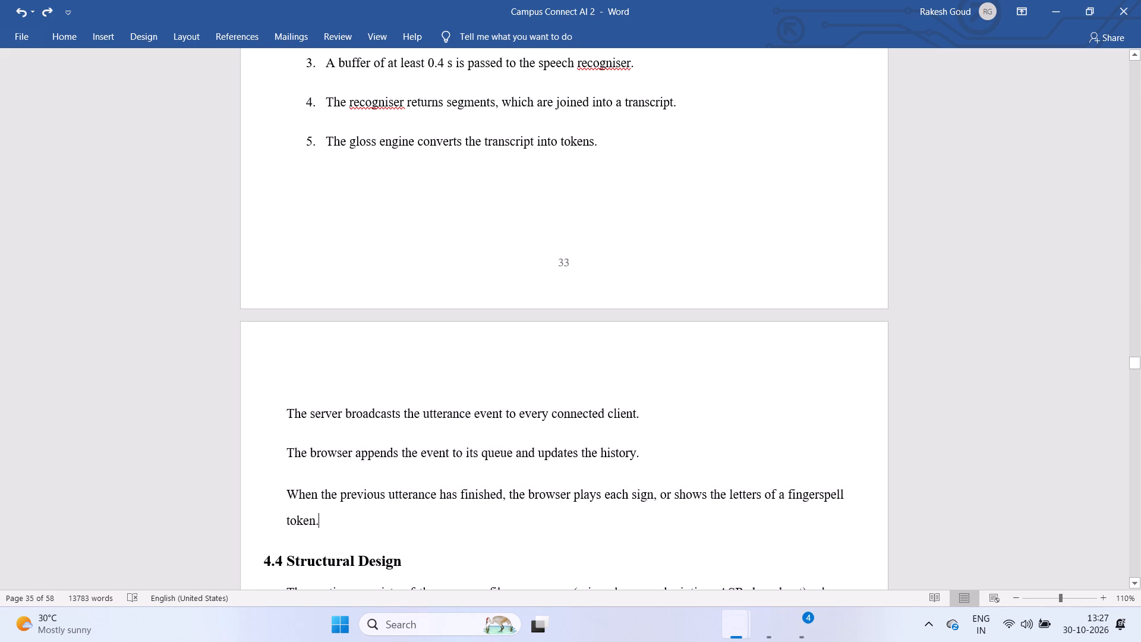
Review section 4.4 Structural Design, covering its layer diagram and the Responsibilities and Failure behaviour paragraphs.
scroll(384, 521, down, 2)
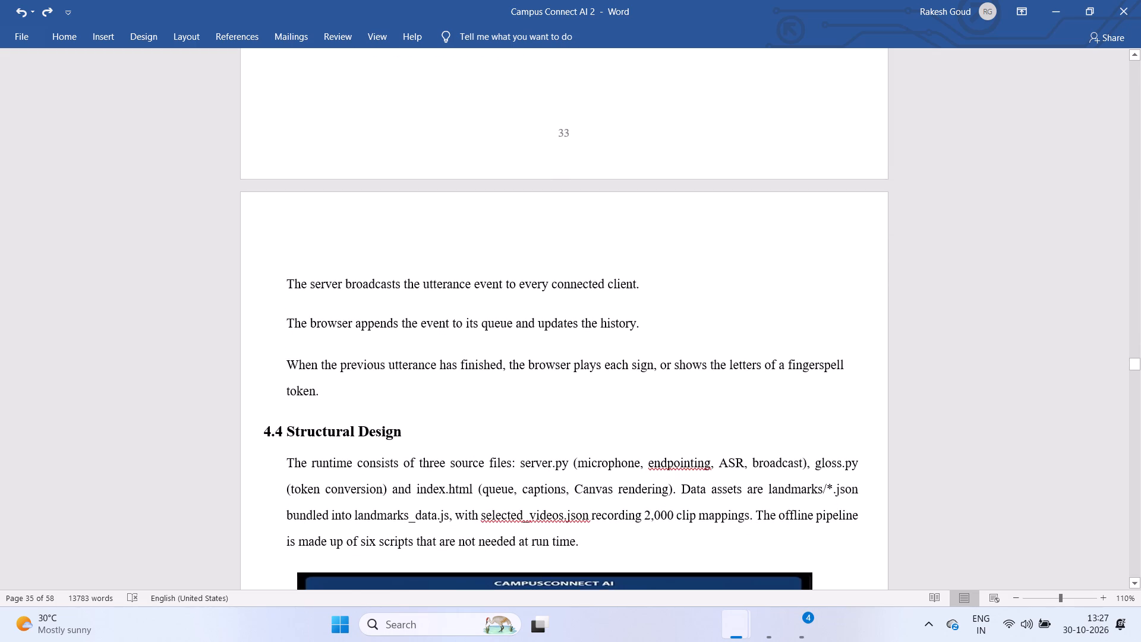
scroll(384, 521, down, 2)
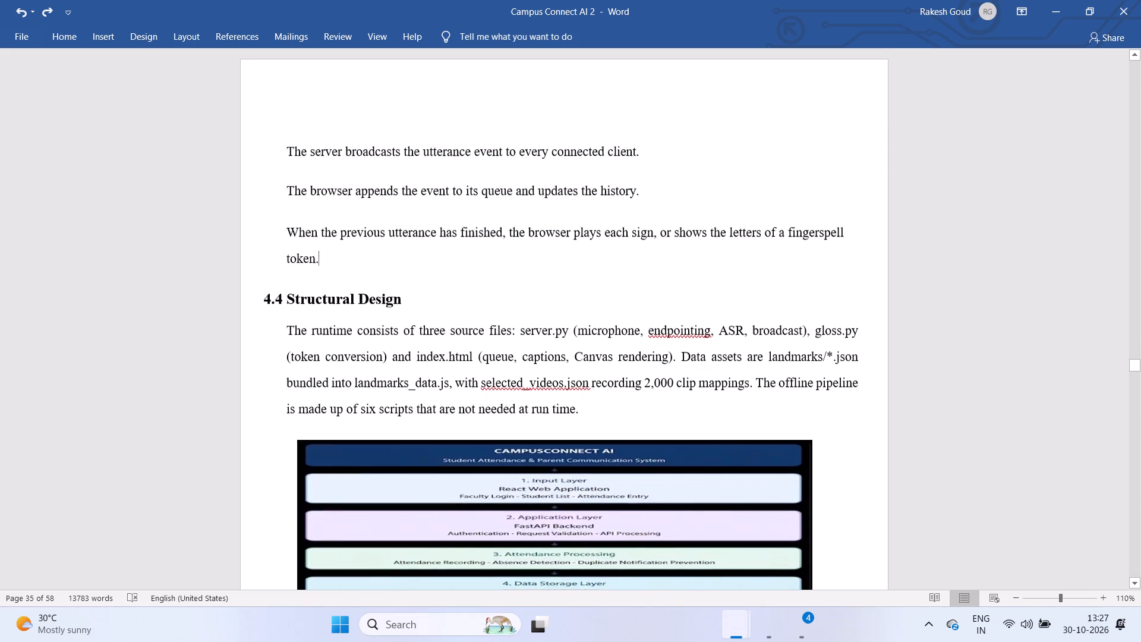
scroll(384, 521, down, 1)
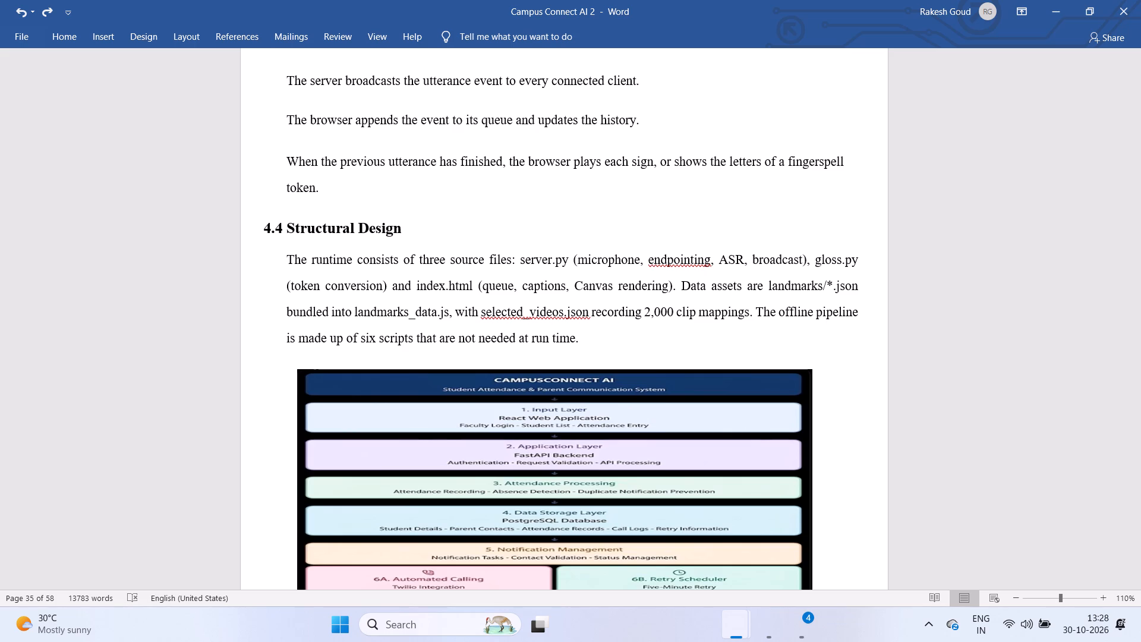
scroll(384, 521, down, 3)
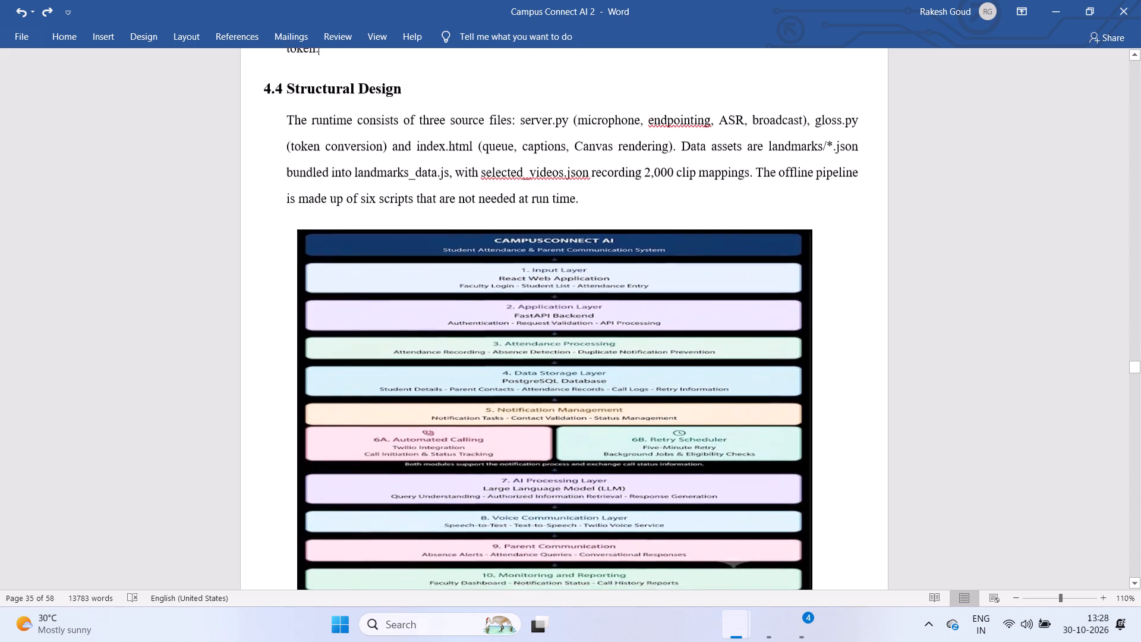
scroll(384, 521, down, 8)
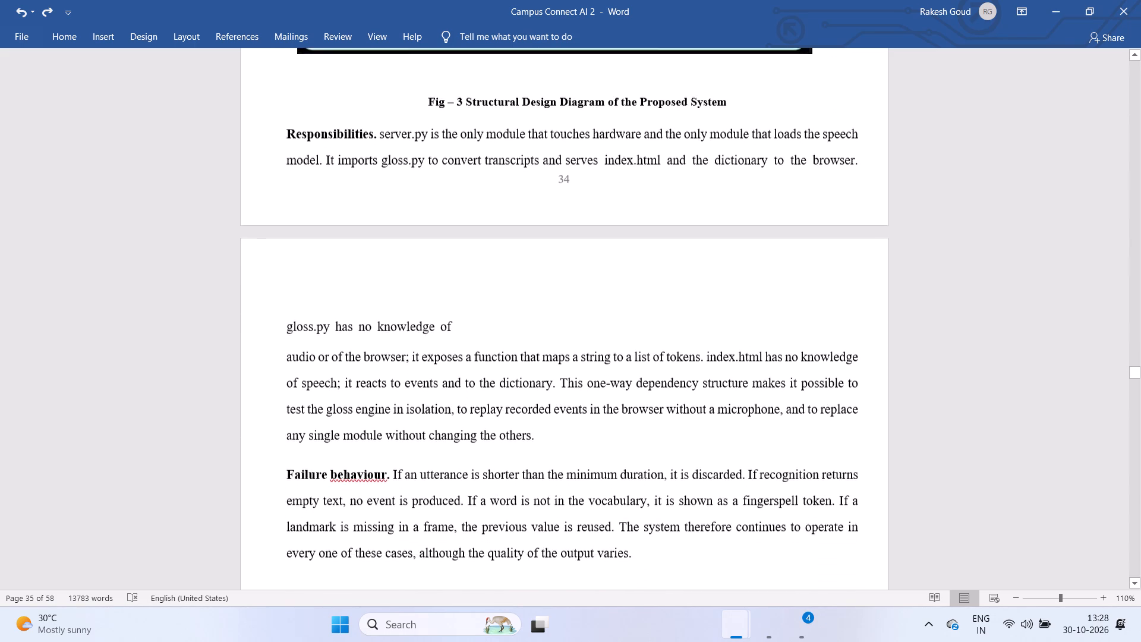
scroll(384, 521, down, 3)
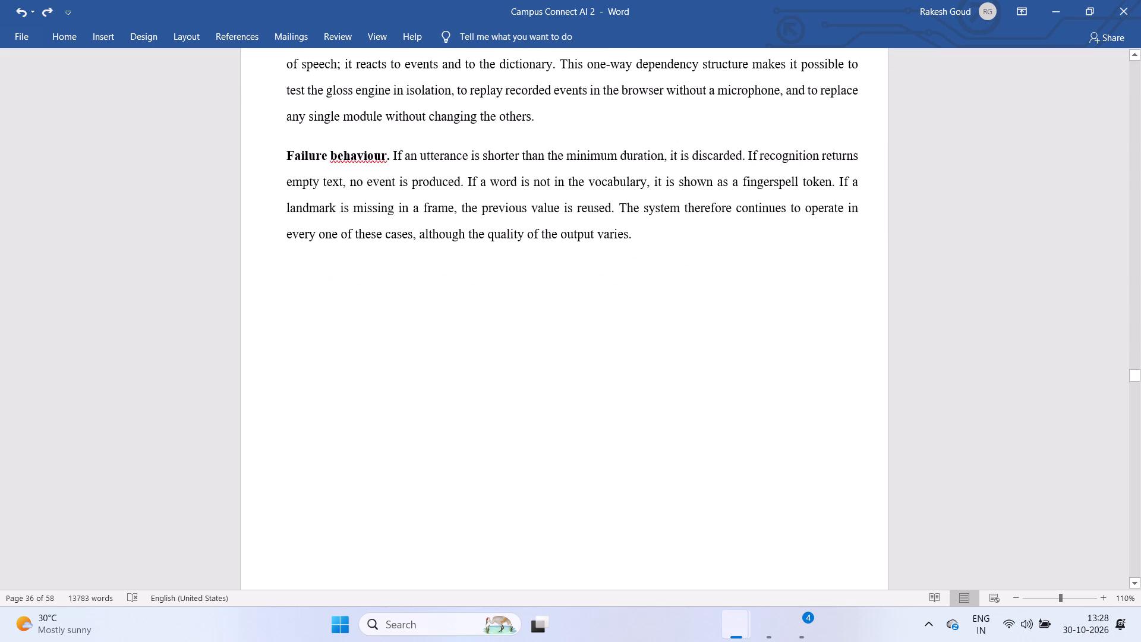
scroll(384, 521, down, 4)
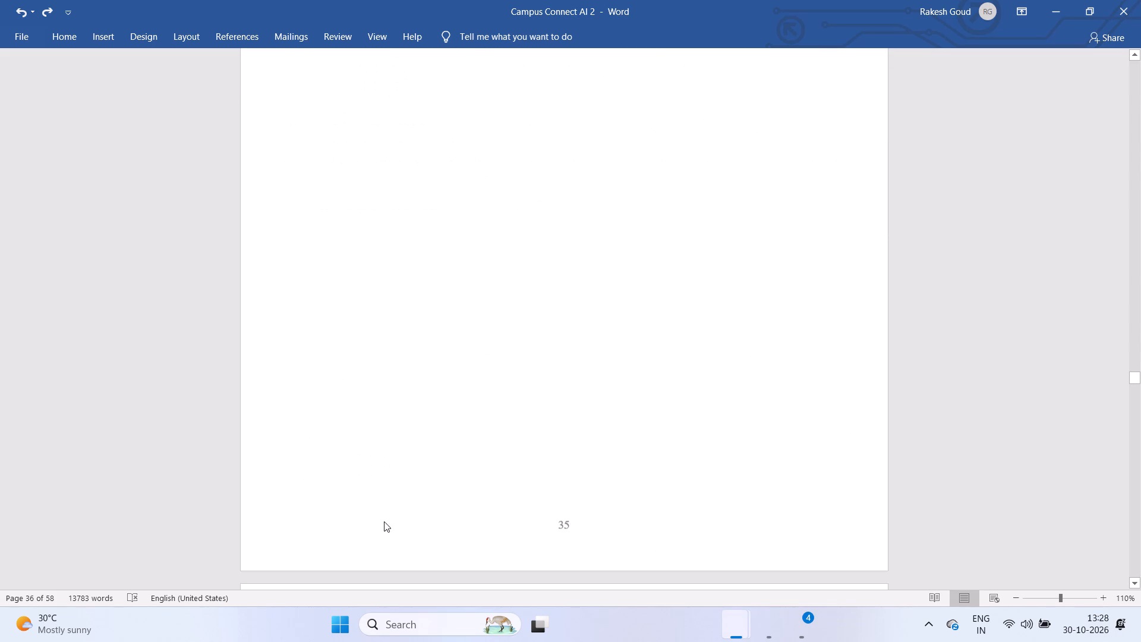
Review the formatting of chapter 5 from its introduction through the 5.2 pseudocode and the 5.3 results figures up to Fig – 9.
scroll(384, 521, down, 7)
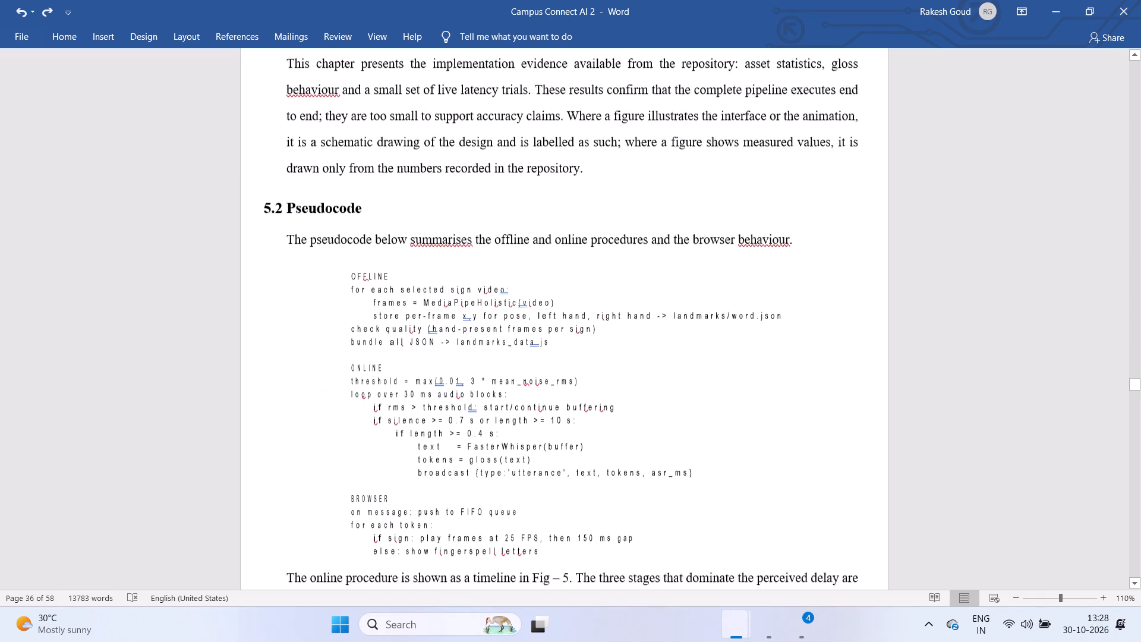
scroll(384, 521, down, 1)
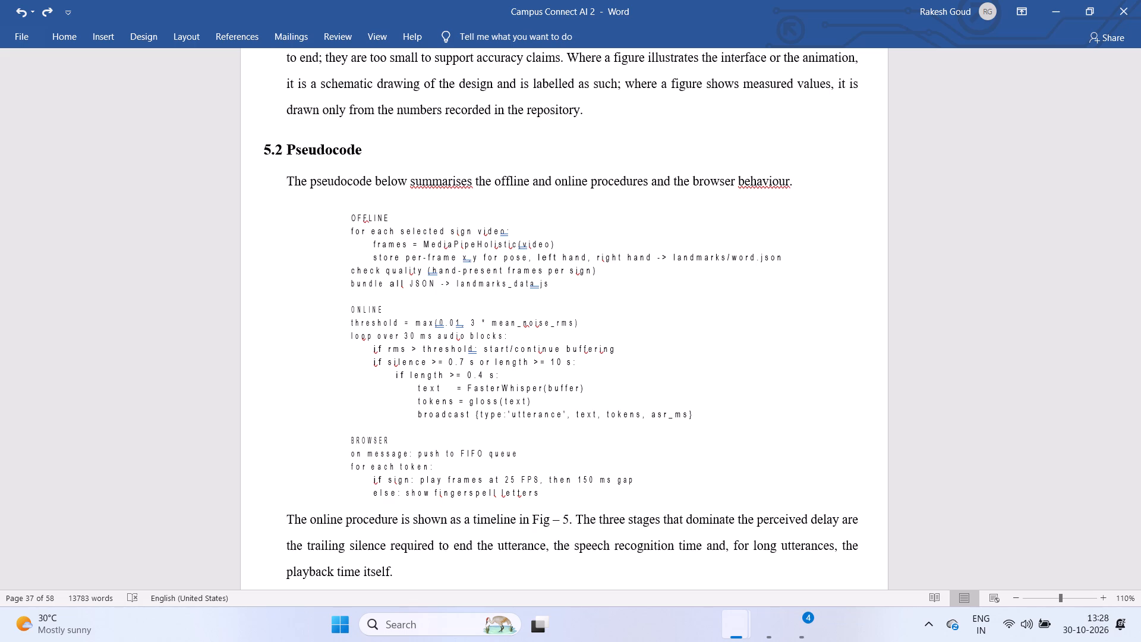
scroll(384, 521, down, 3)
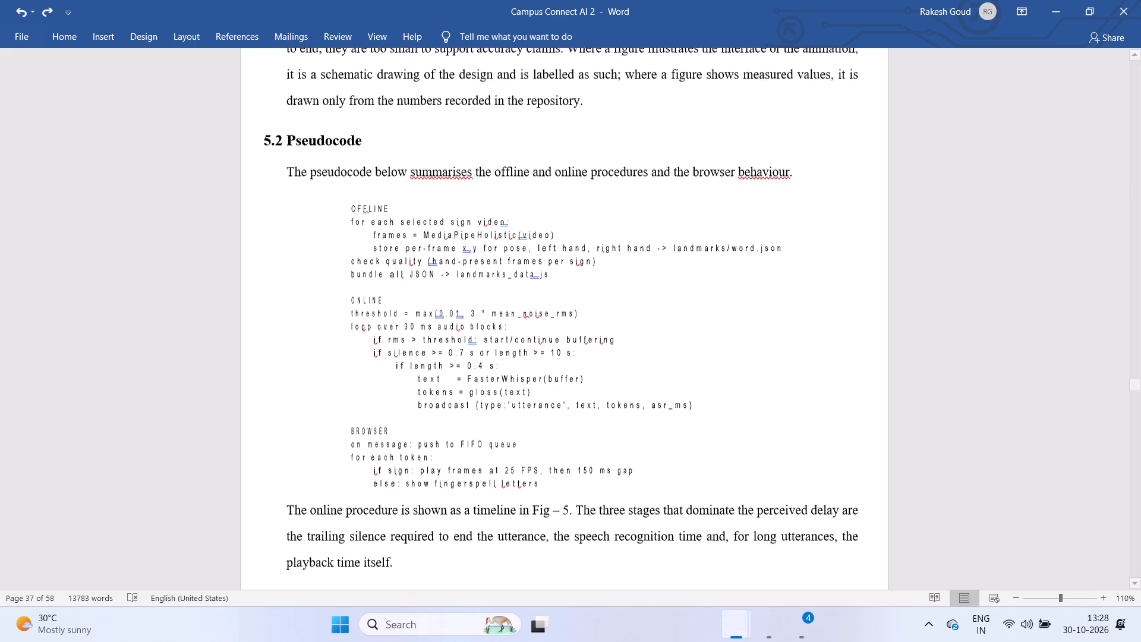
scroll(384, 521, down, 11)
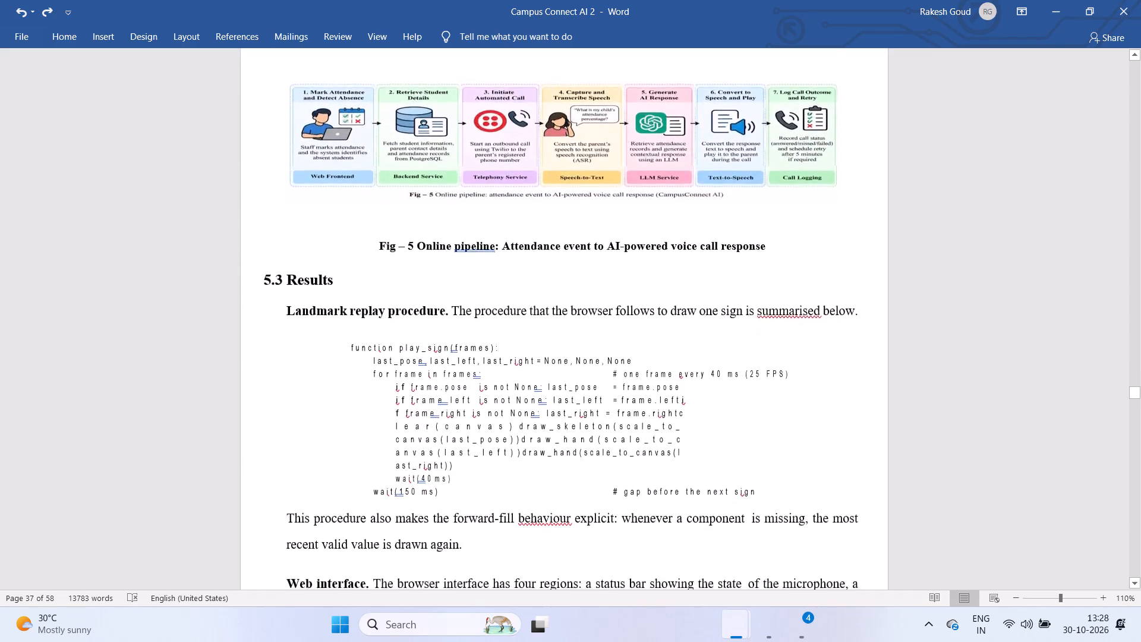
scroll(384, 521, down, 15)
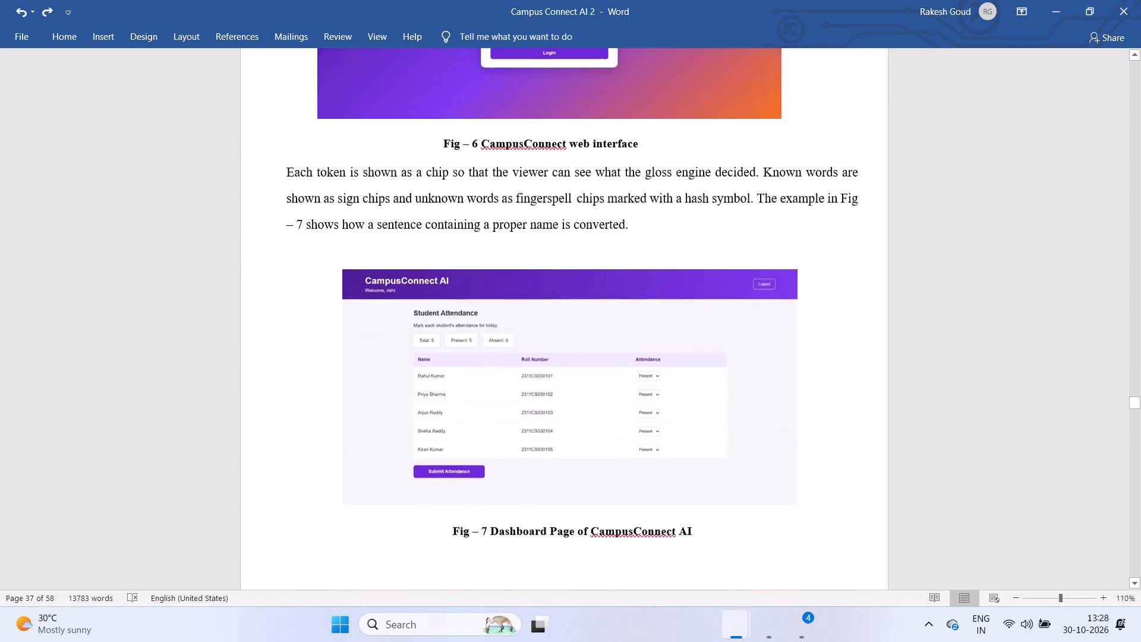
scroll(384, 521, down, 12)
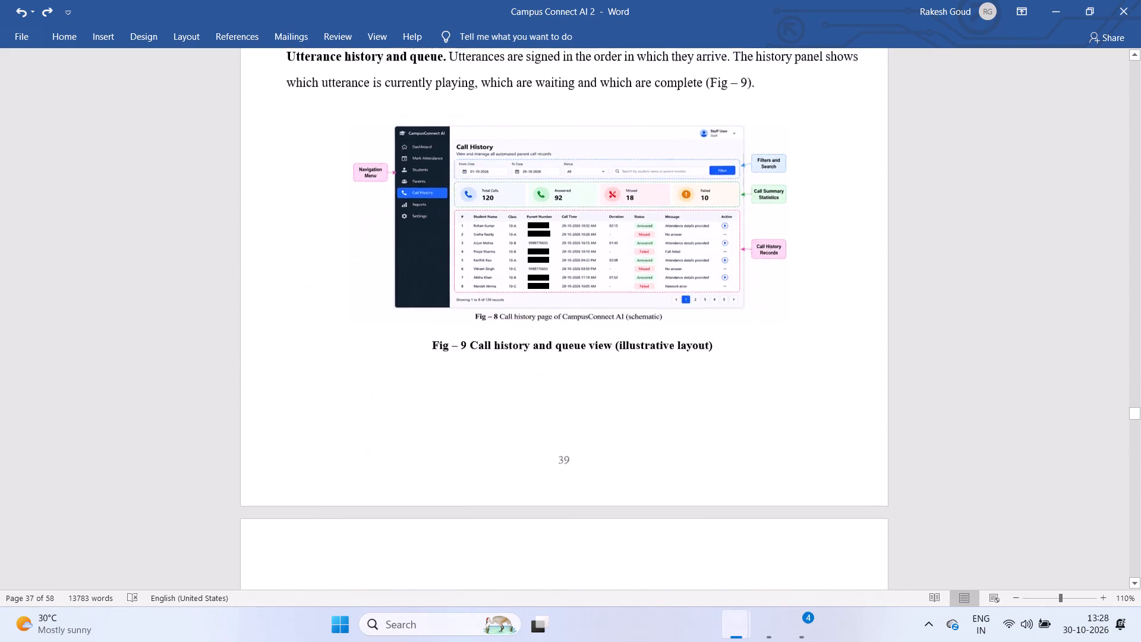
Examine the rest of section 5.3, going back over the planned test conditions table and the "Outcome against objectives" paragraph.
scroll(384, 521, down, 20)
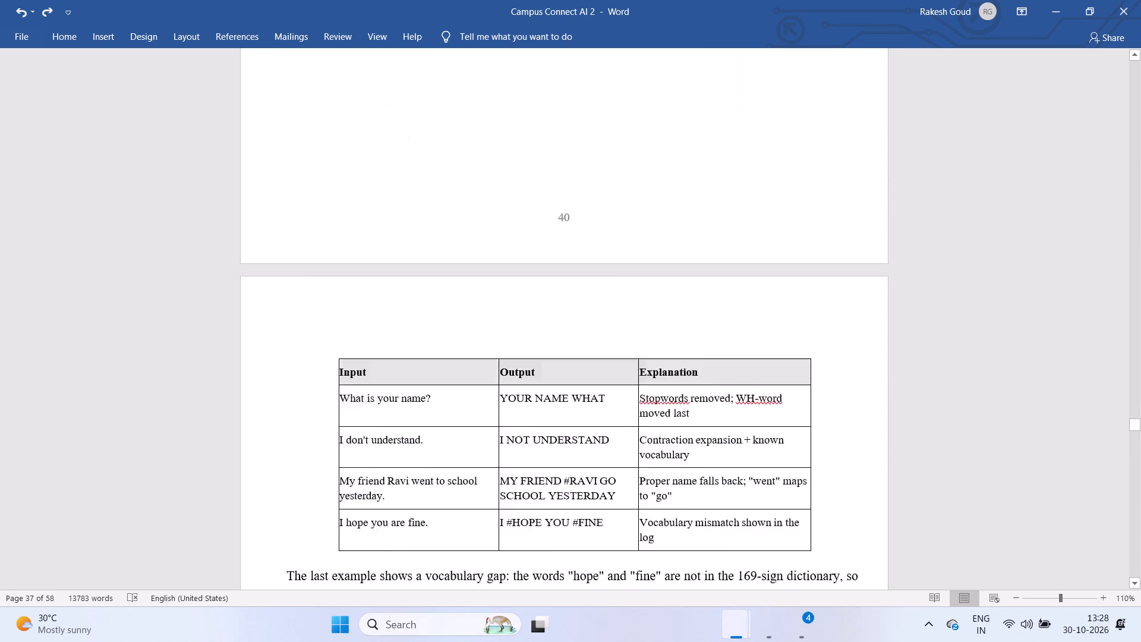
scroll(384, 521, down, 15)
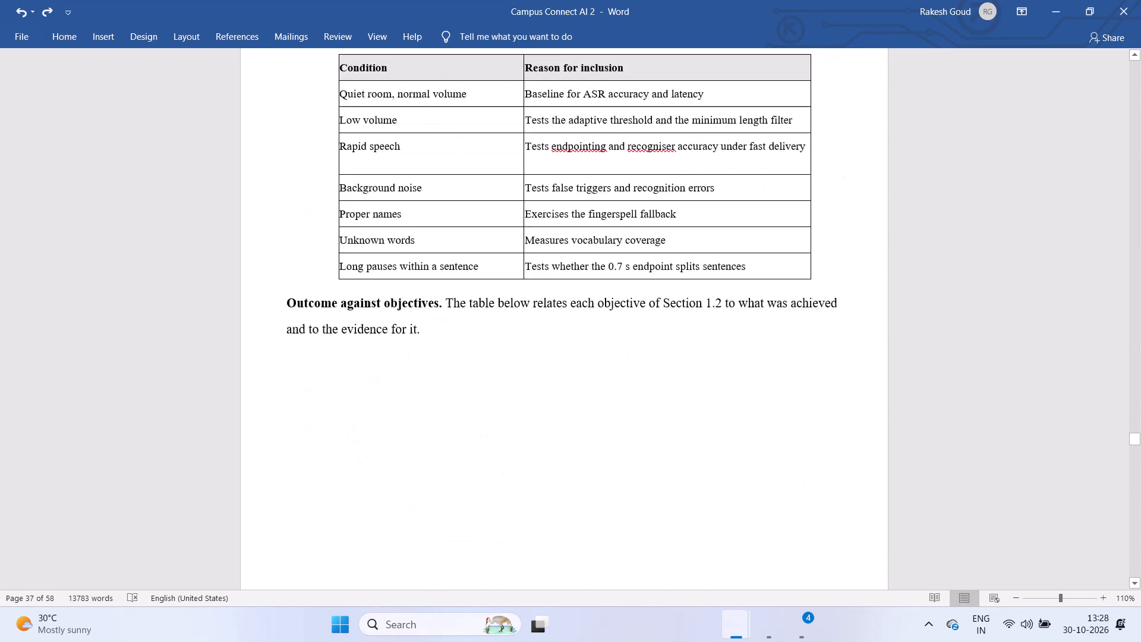
scroll(384, 521, down, 20)
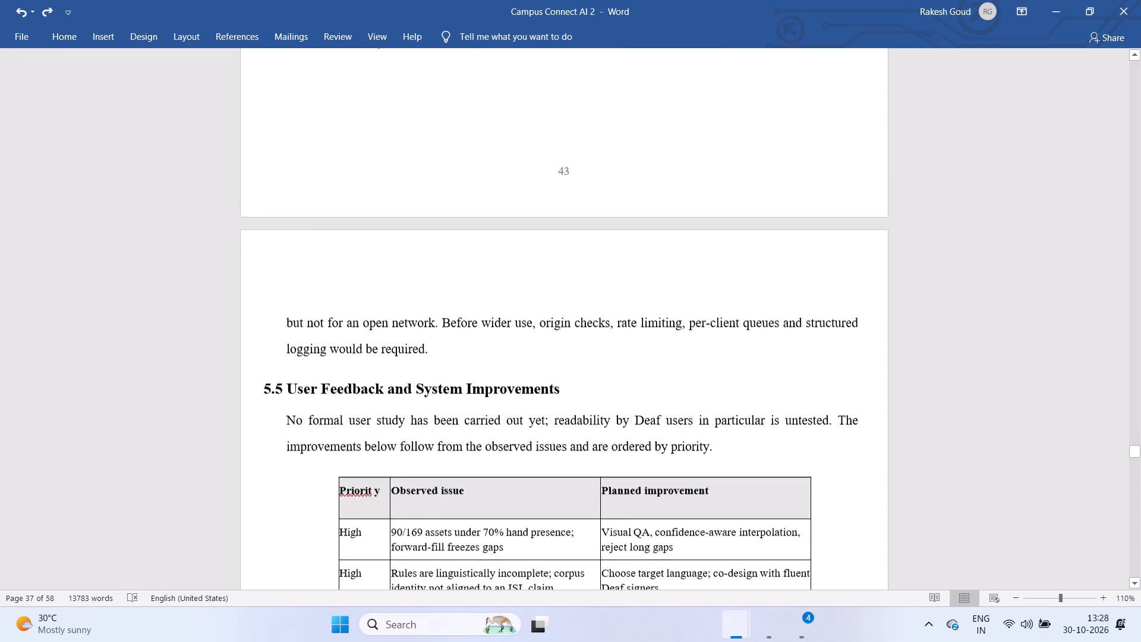
scroll(384, 521, down, 2)
scroll(384, 521, up, 15)
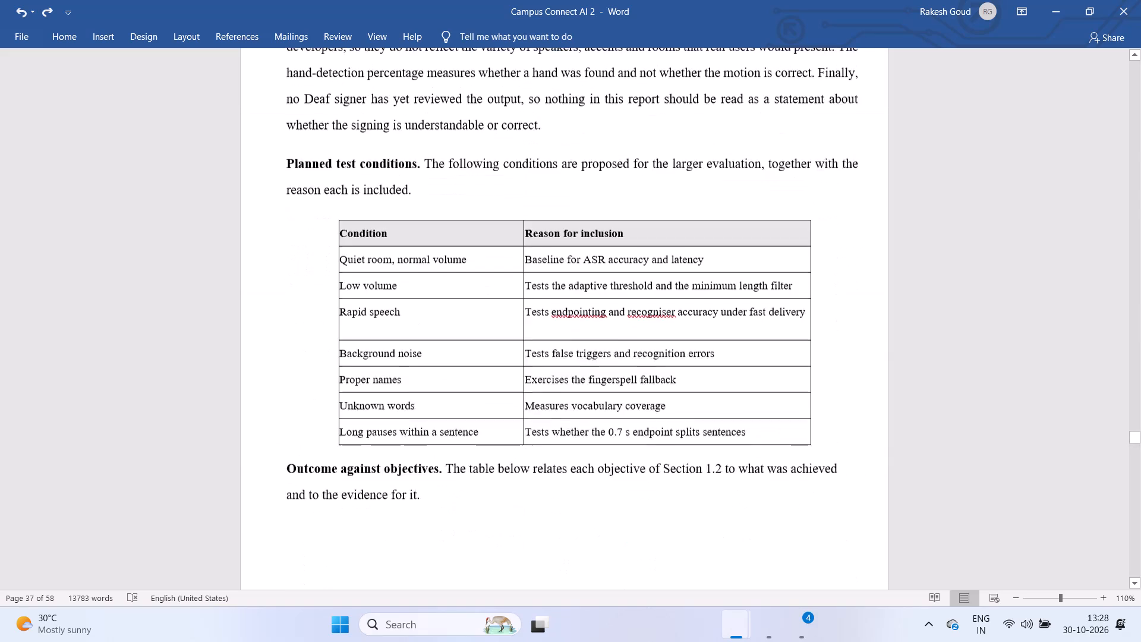
scroll(384, 521, up, 8)
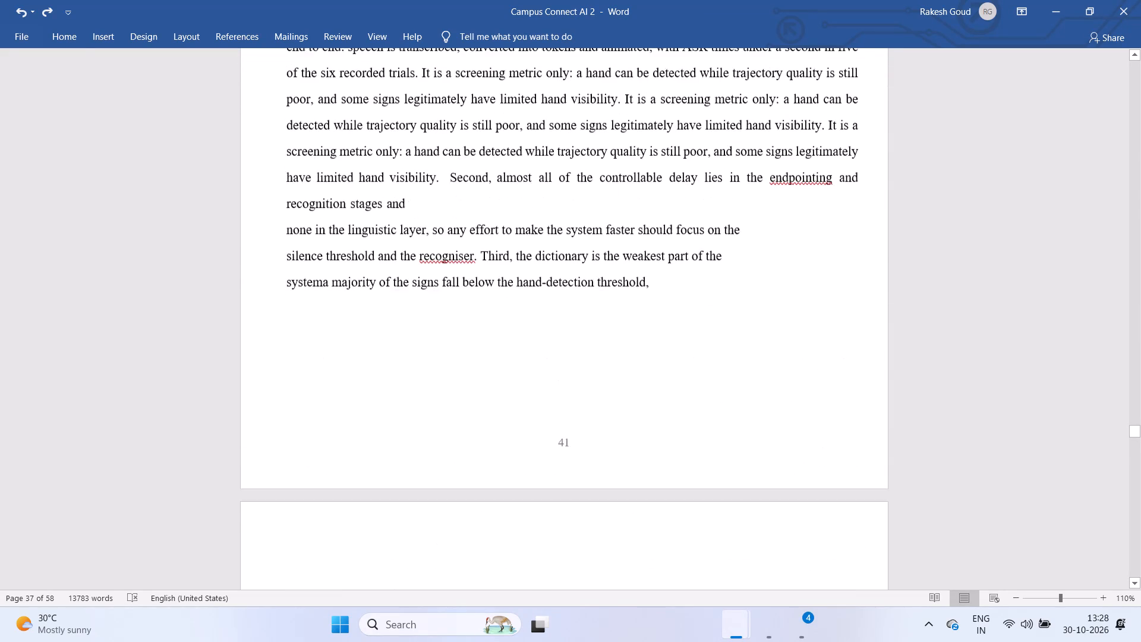
scroll(384, 521, up, 3)
scroll(384, 521, down, 8)
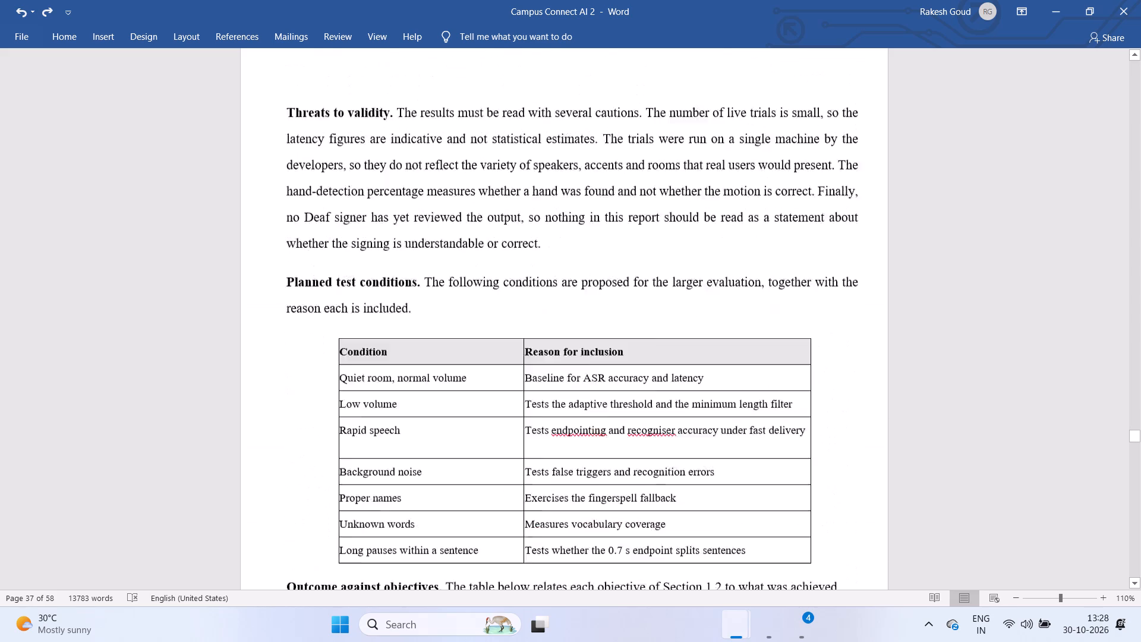
scroll(384, 521, down, 8)
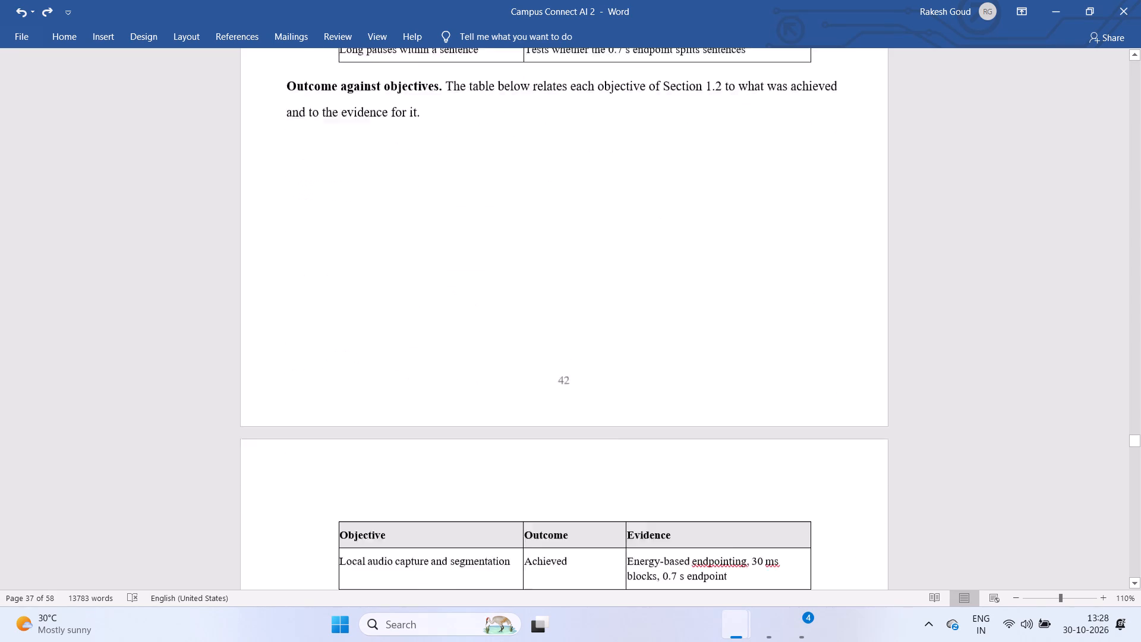
Review sections 5.4 and 5.5, including the deployment paragraphs, the priority improvements table and the planned test protocol.
scroll(384, 521, down, 15)
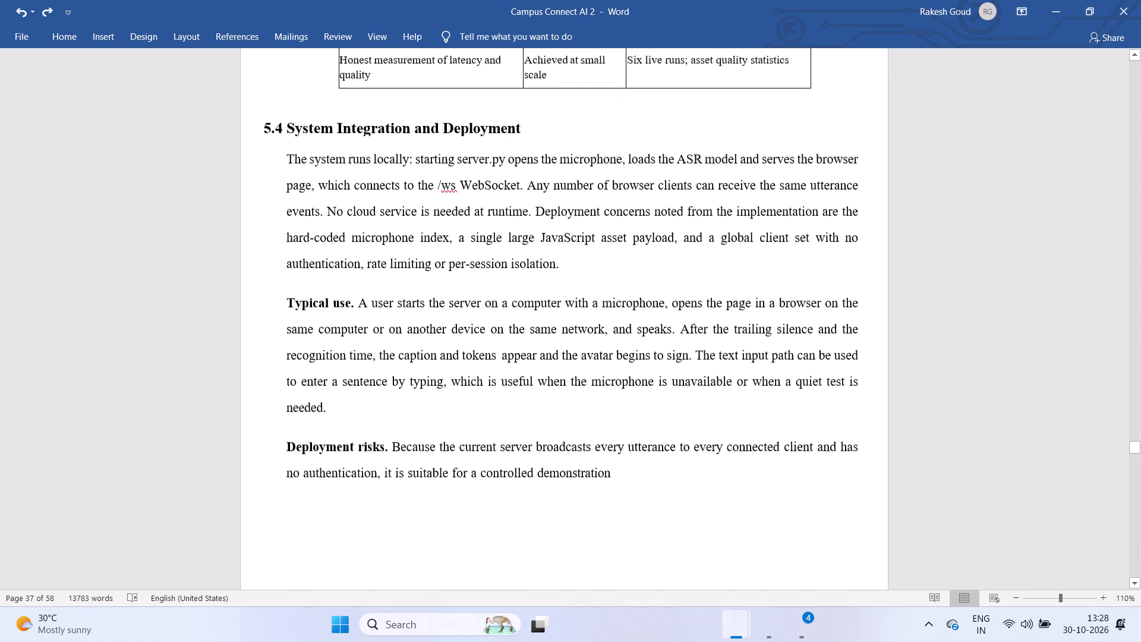
scroll(384, 521, down, 7)
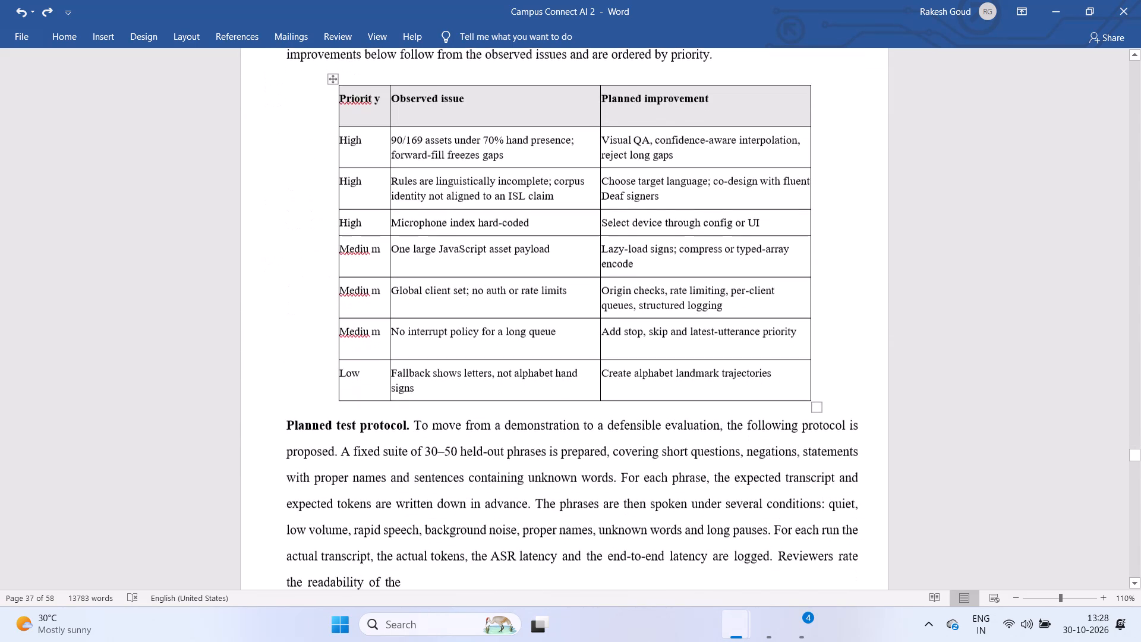
scroll(384, 521, down, 1)
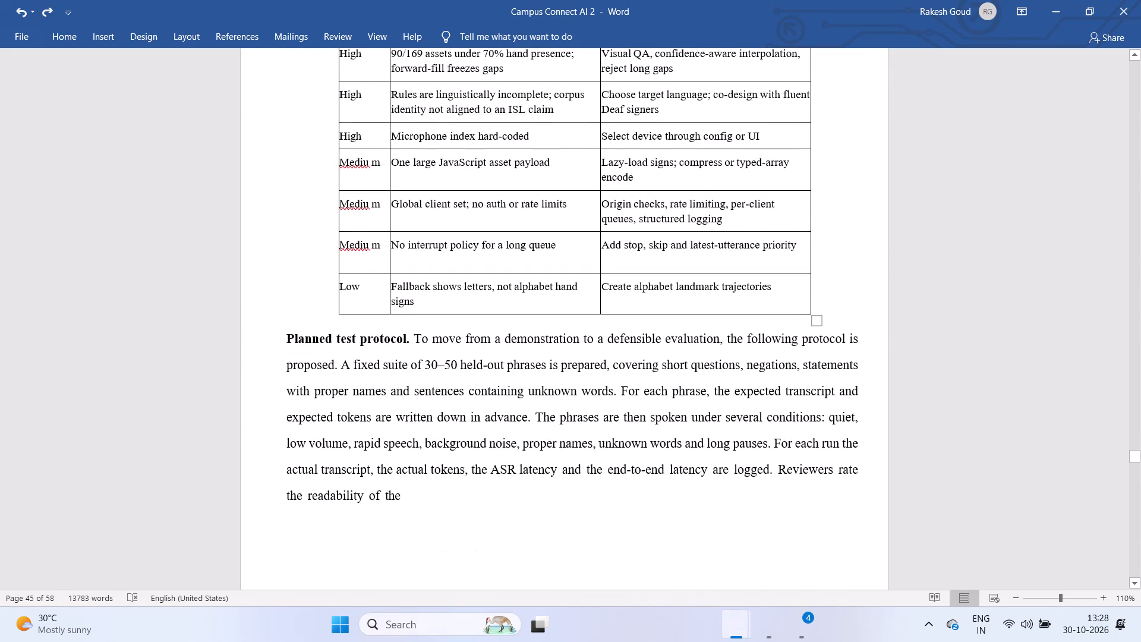
Review the end of the planned test protocol and section 5.6 Summary of Results, through the Discussion and Recommended final evaluation paragraphs.
scroll(384, 521, down, 2)
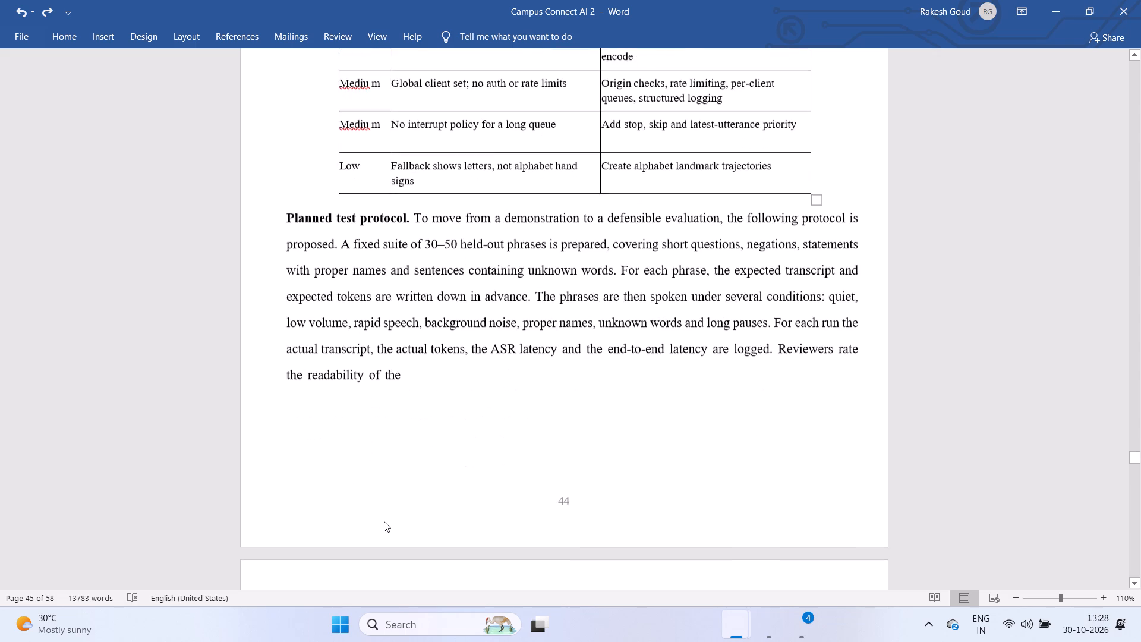
scroll(384, 521, down, 1)
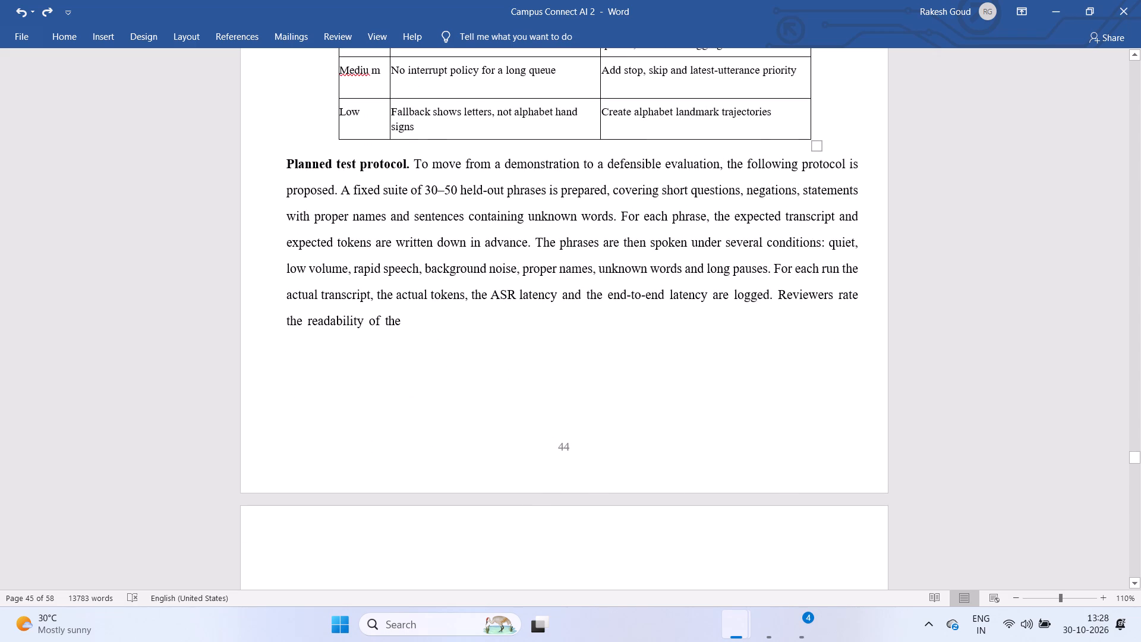
scroll(384, 521, down, 3)
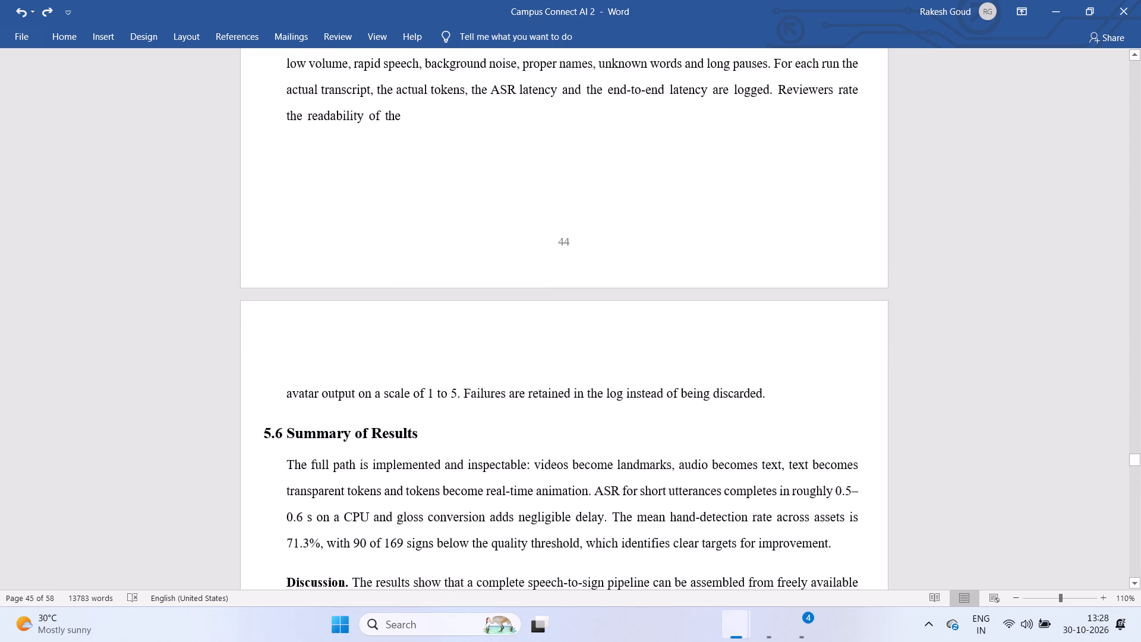
scroll(384, 521, down, 3)
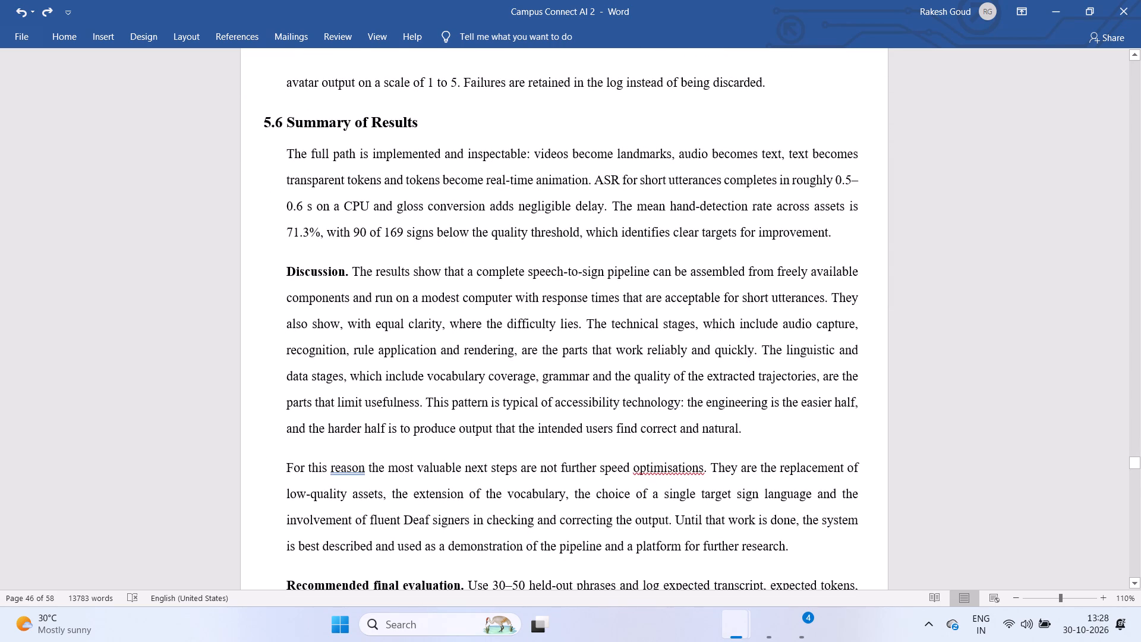
scroll(384, 521, down, 1)
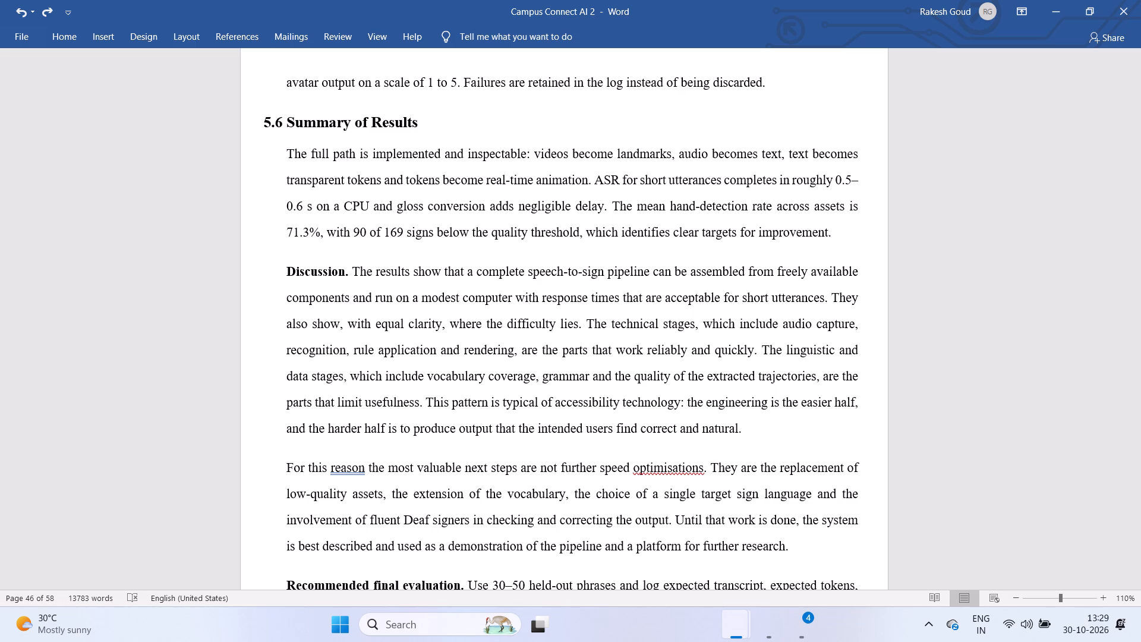
scroll(384, 521, down, 3)
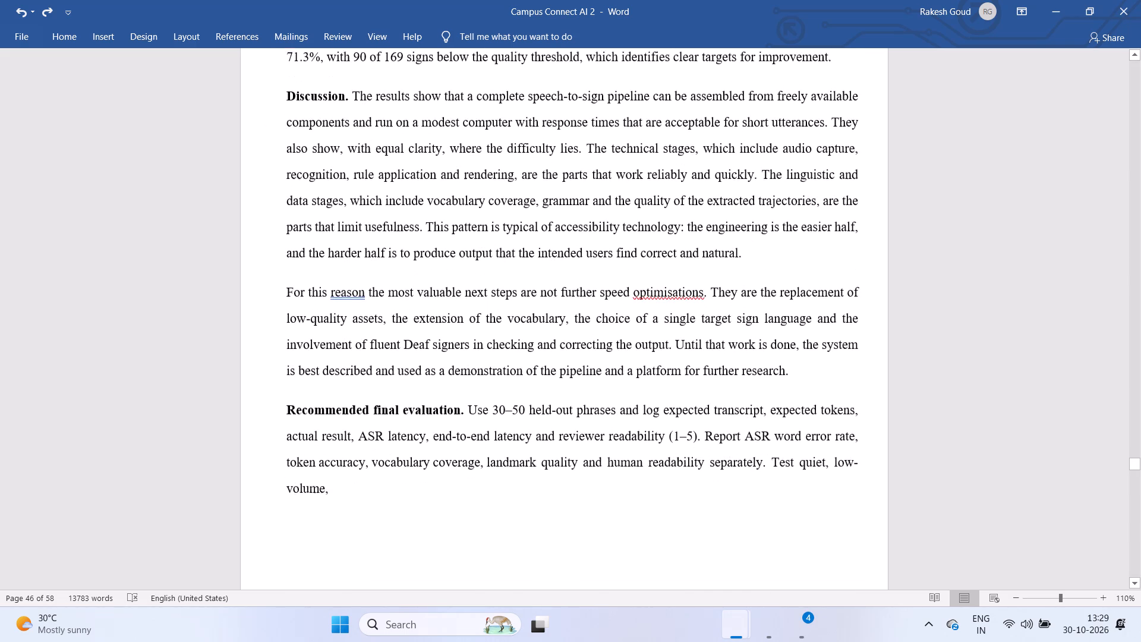
scroll(384, 521, down, 6)
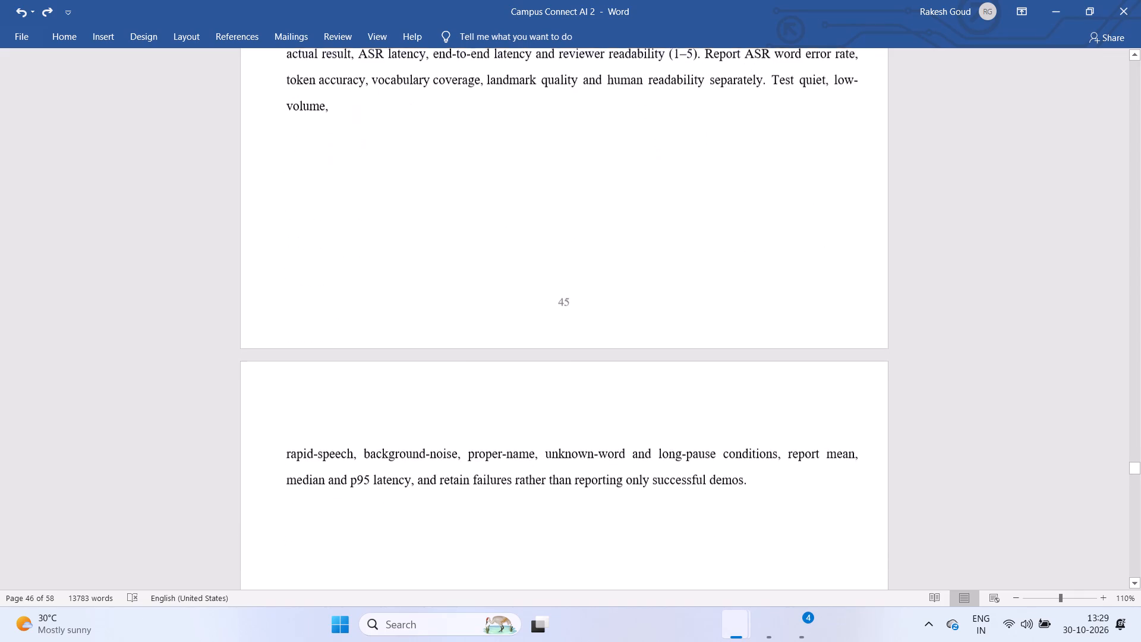
scroll(384, 521, down, 9)
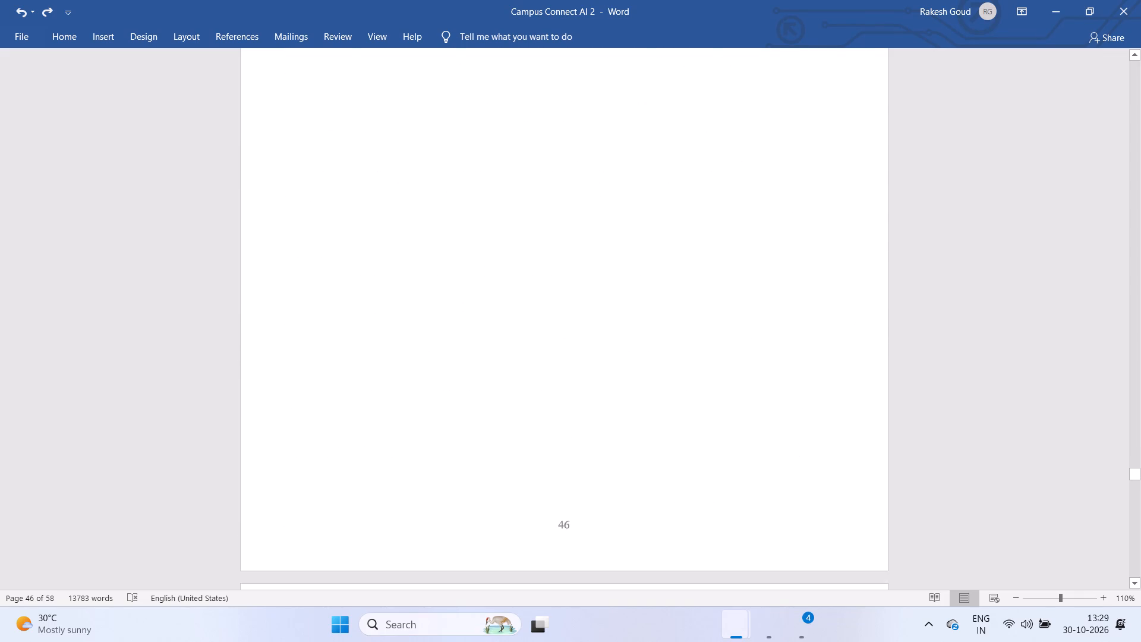
Review the concluding paragraphs before Lessons Learned, covering the project's objectives, component integration, external dependencies and prototype status.
scroll(384, 521, down, 10)
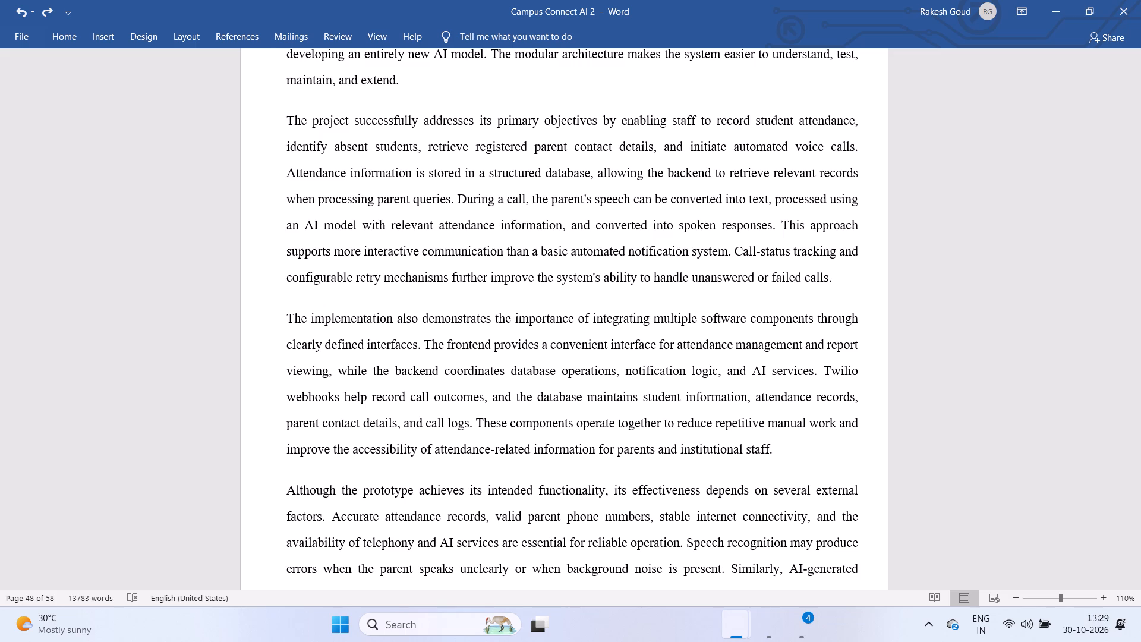
scroll(384, 521, down, 3)
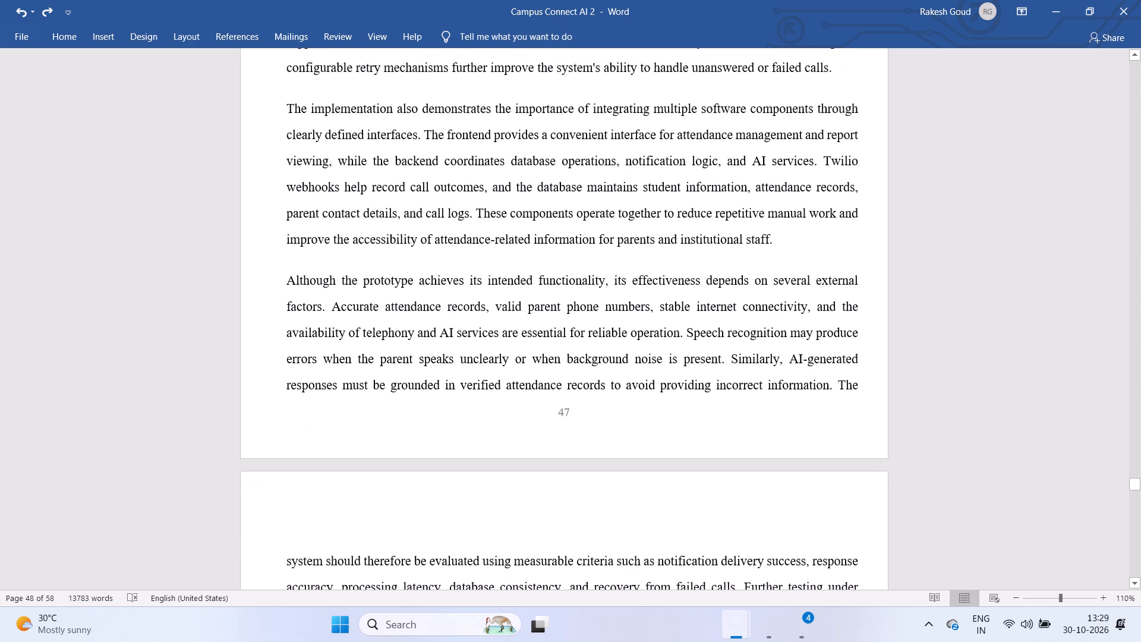
scroll(384, 521, down, 4)
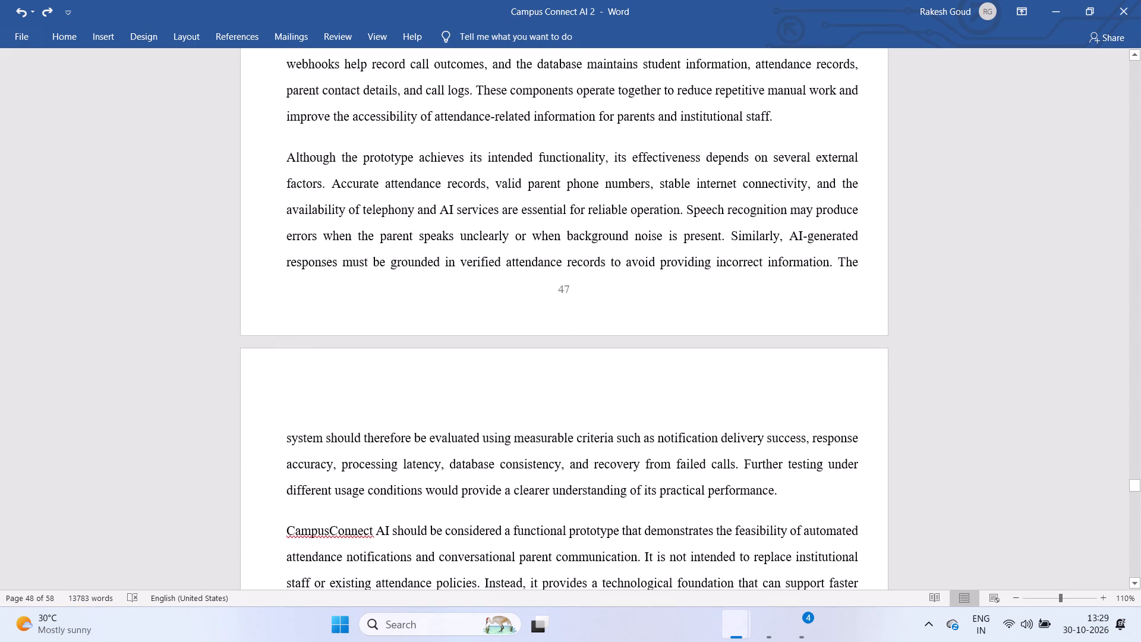
scroll(384, 521, down, 3)
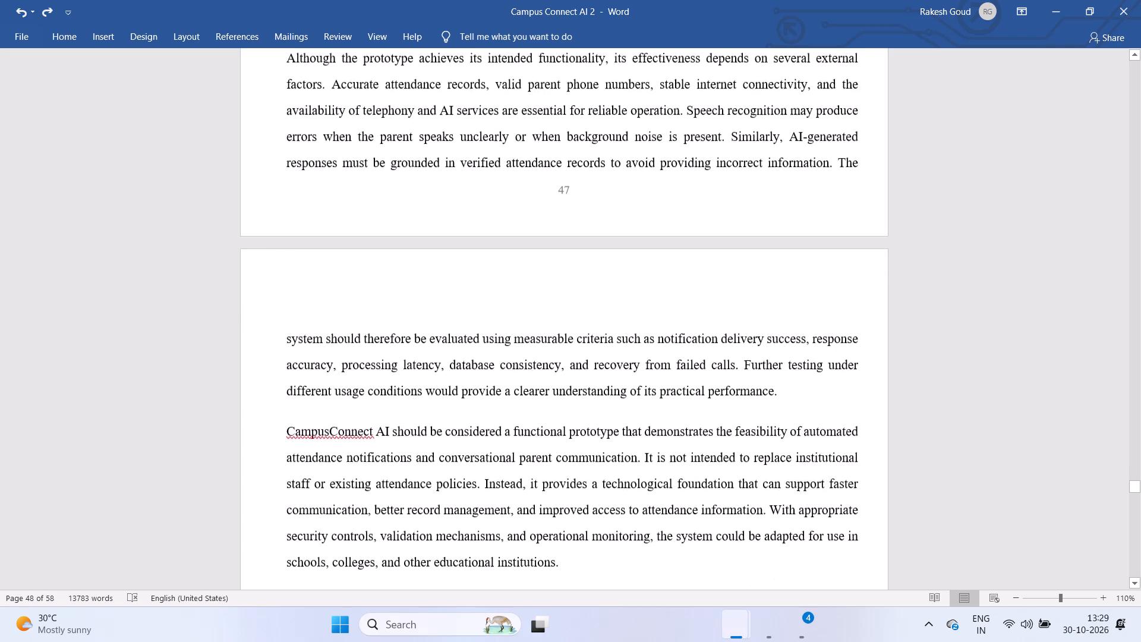
Examine the Lessons Learned section and the "Ethical considerations and responsible use" paragraph for consistent formatting.
scroll(384, 521, down, 10)
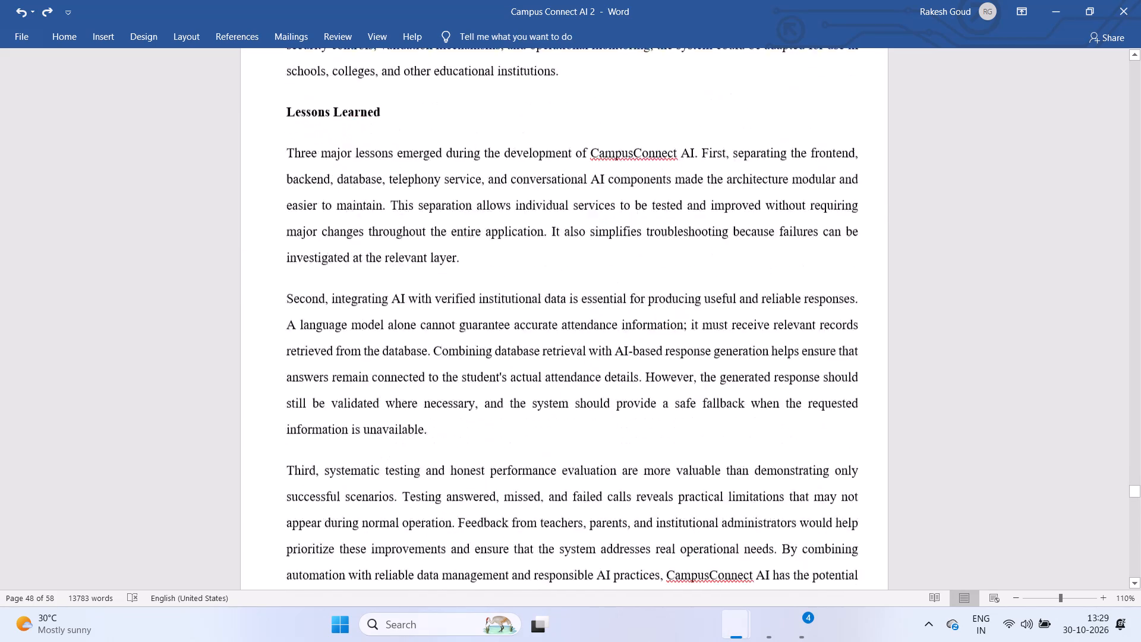
scroll(384, 521, up, 3)
scroll(446, 424, down, 1)
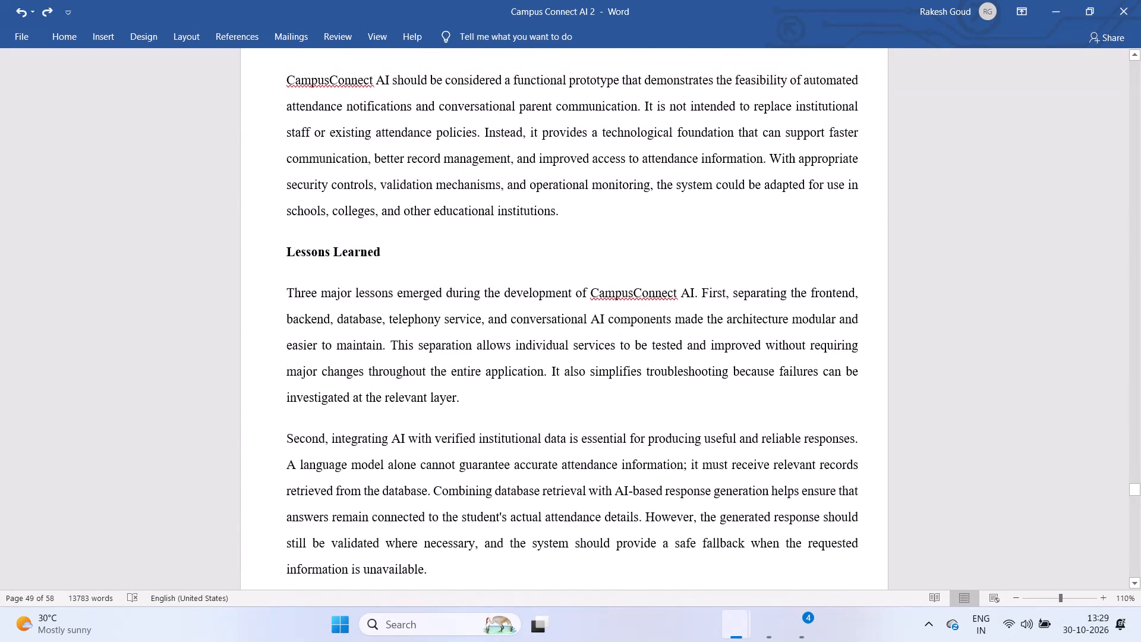
scroll(446, 424, down, 13)
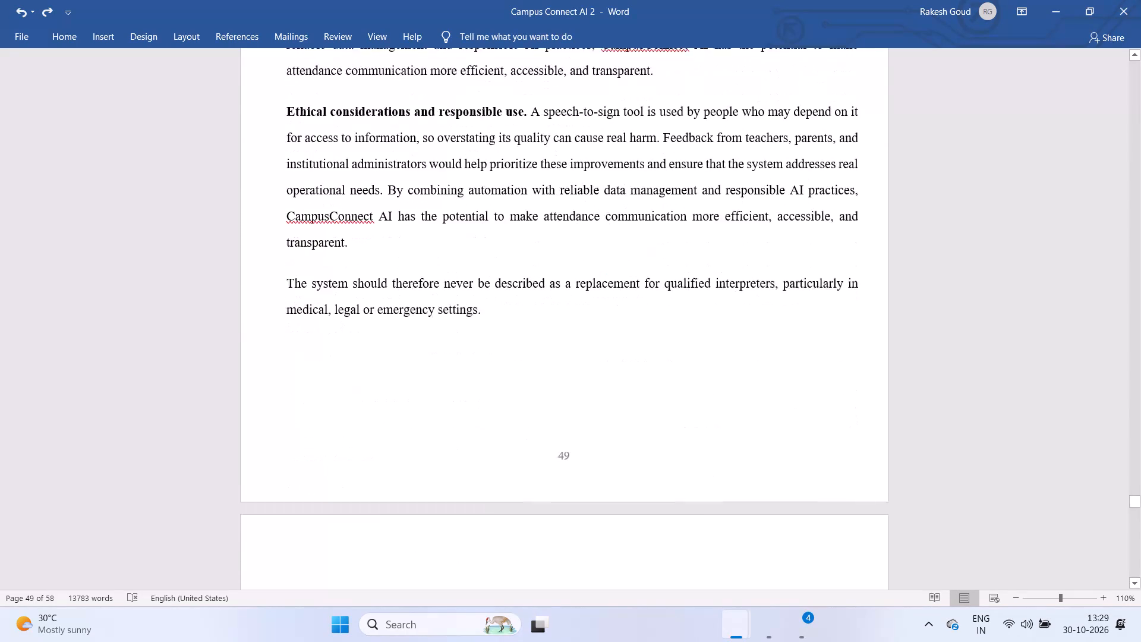
scroll(446, 424, down, 3)
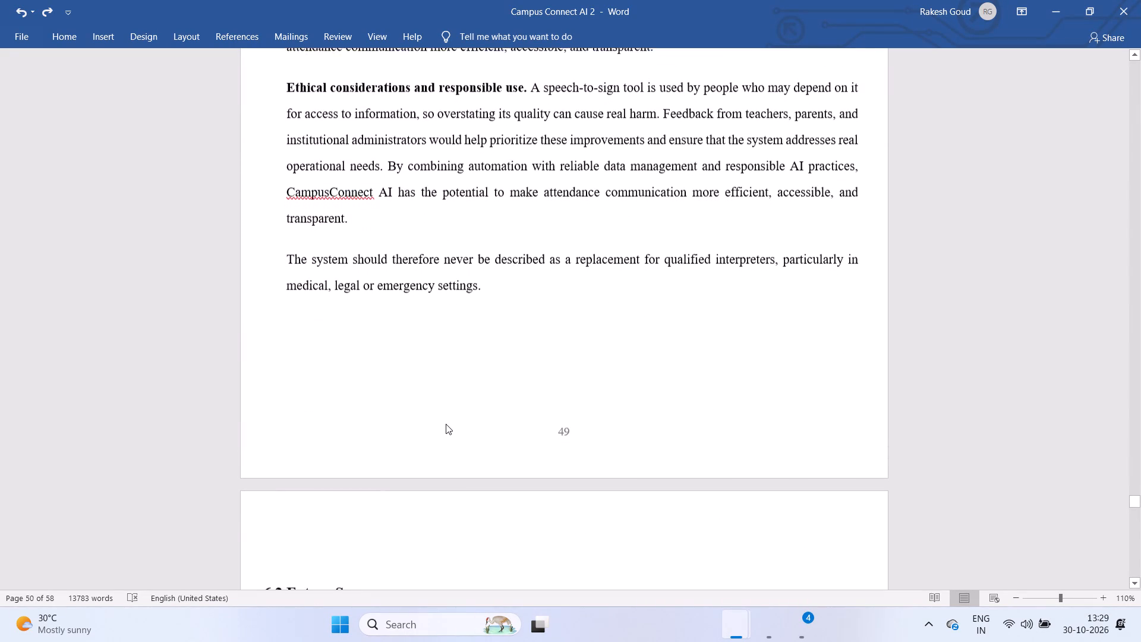
Skim section 6.2 and the chapter 7 appendices, from 7.1 Dataset Description to the non-functional requirements and Installation and operation paragraph.
scroll(446, 424, down, 11)
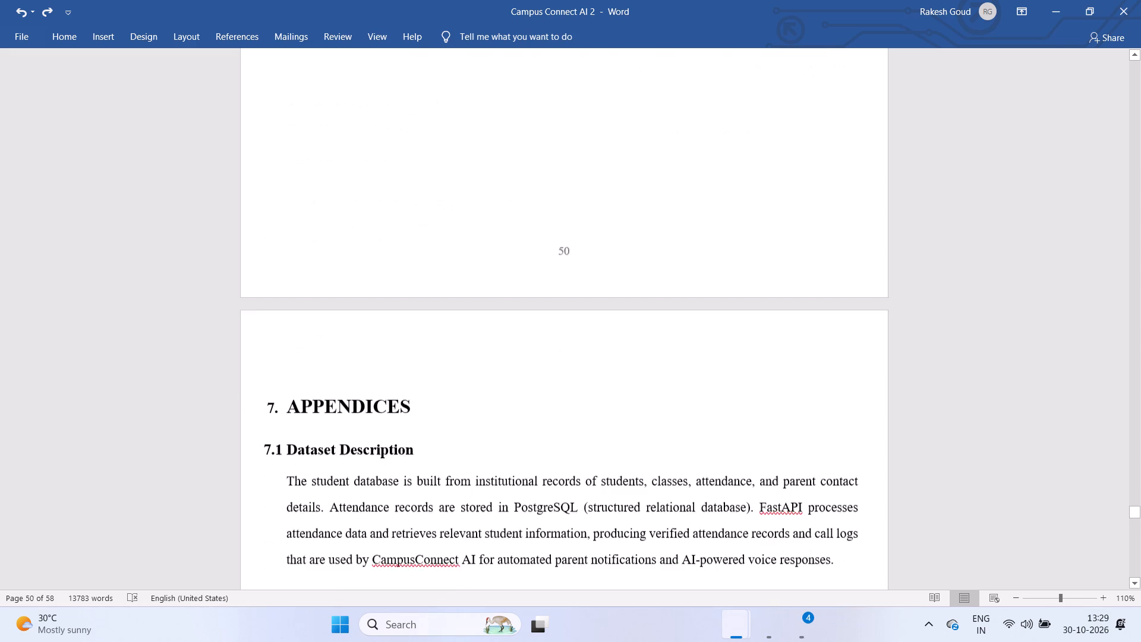
scroll(446, 424, down, 12)
Return to chapter 4, to the table of rejected alternatives and the Security and privacy design paragraph before 4.2 Architecture.
scroll(446, 424, up, 2)
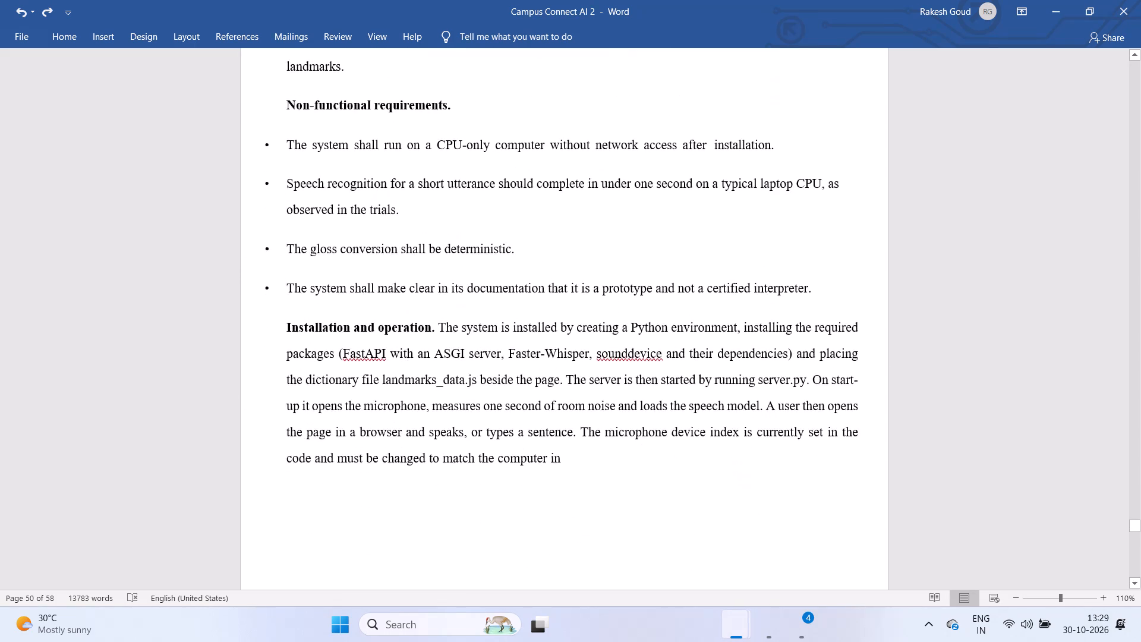
scroll(446, 424, up, 20)
scroll(446, 424, up, 20)
scroll(446, 424, up, 7)
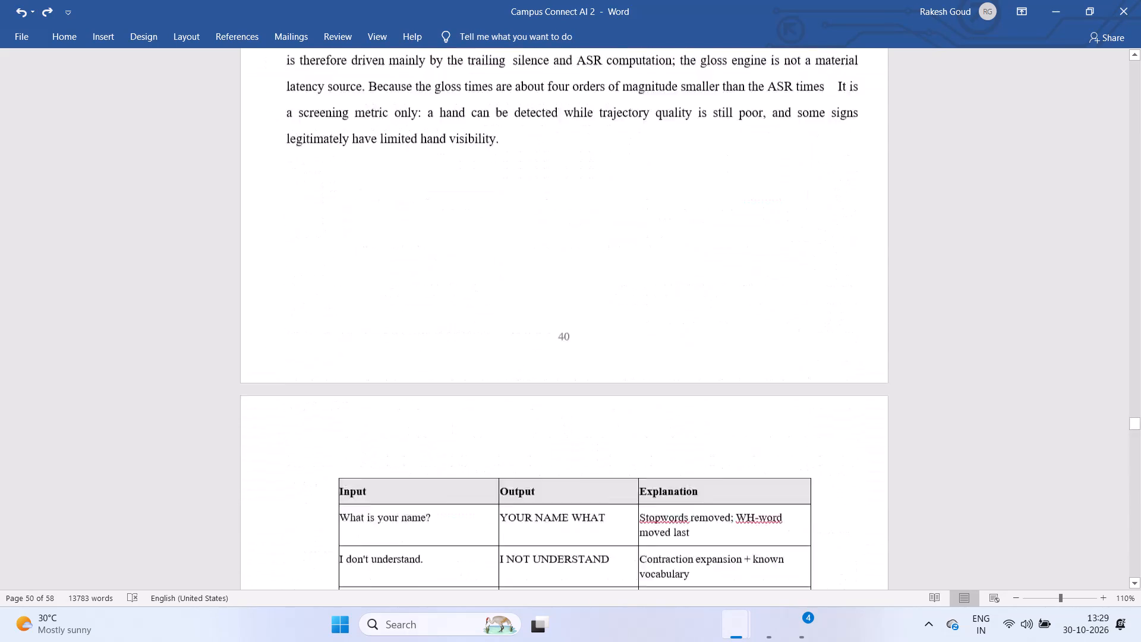
scroll(446, 424, up, 20)
scroll(446, 424, up, 17)
scroll(446, 424, up, 5)
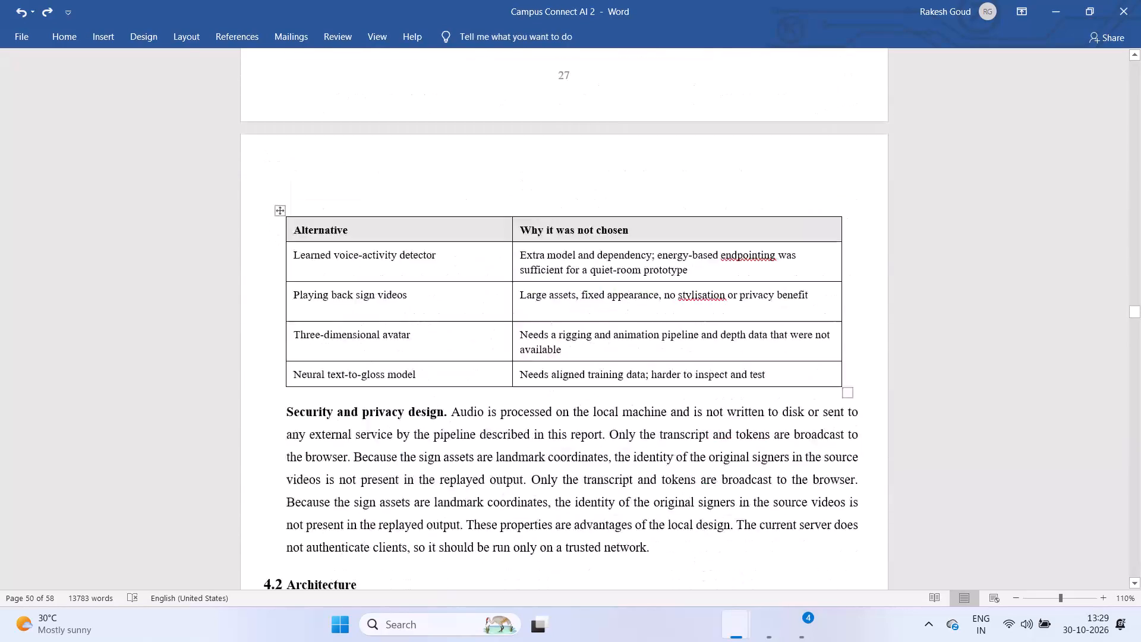
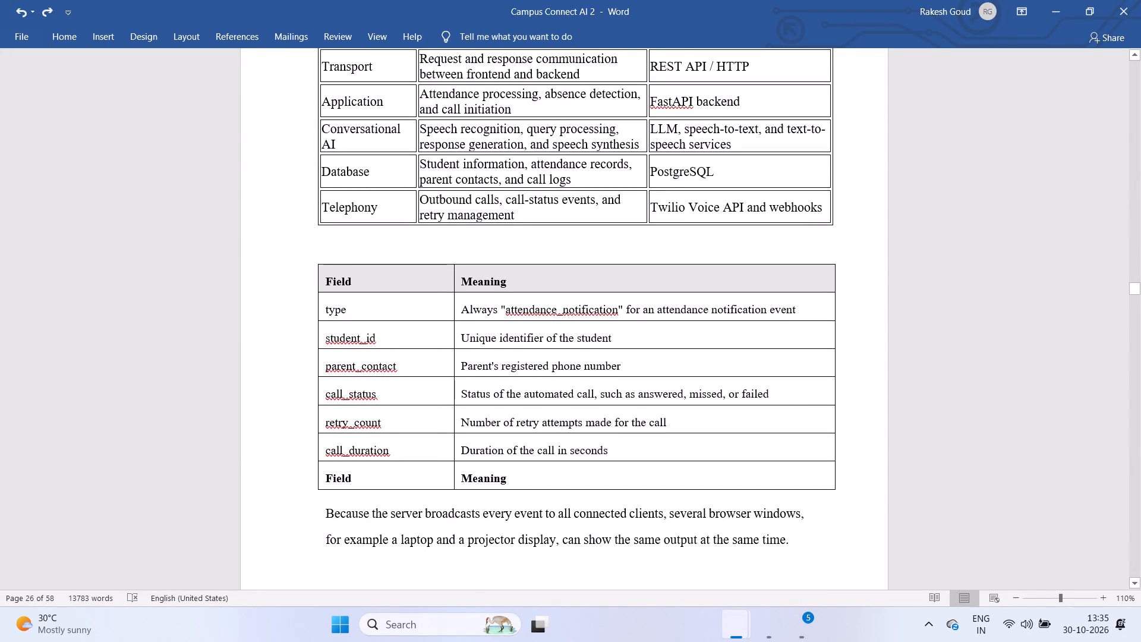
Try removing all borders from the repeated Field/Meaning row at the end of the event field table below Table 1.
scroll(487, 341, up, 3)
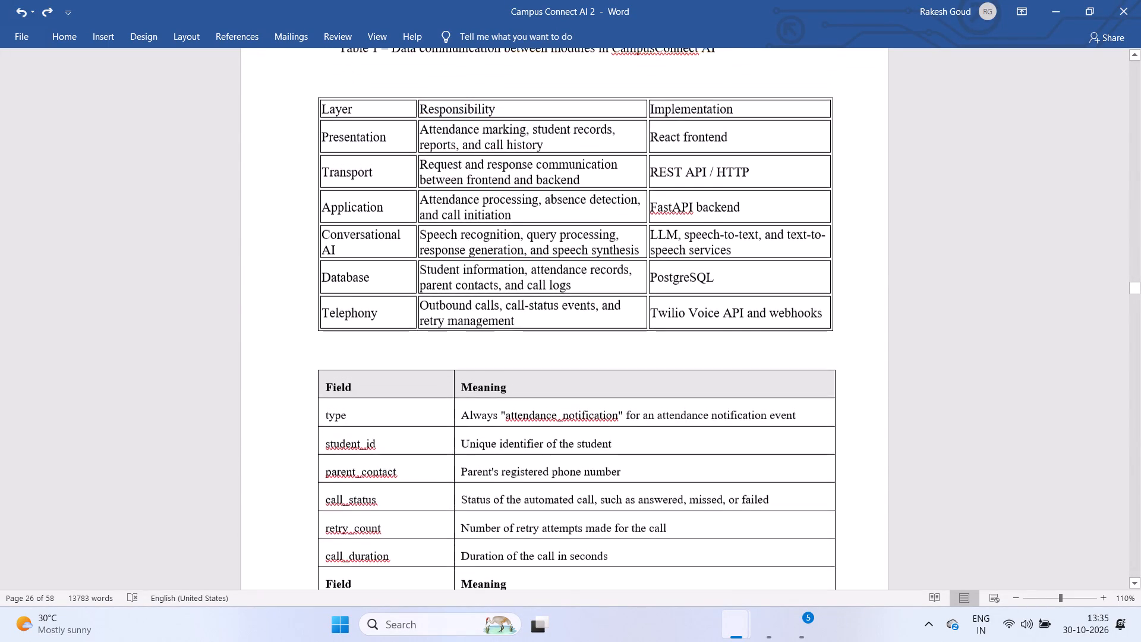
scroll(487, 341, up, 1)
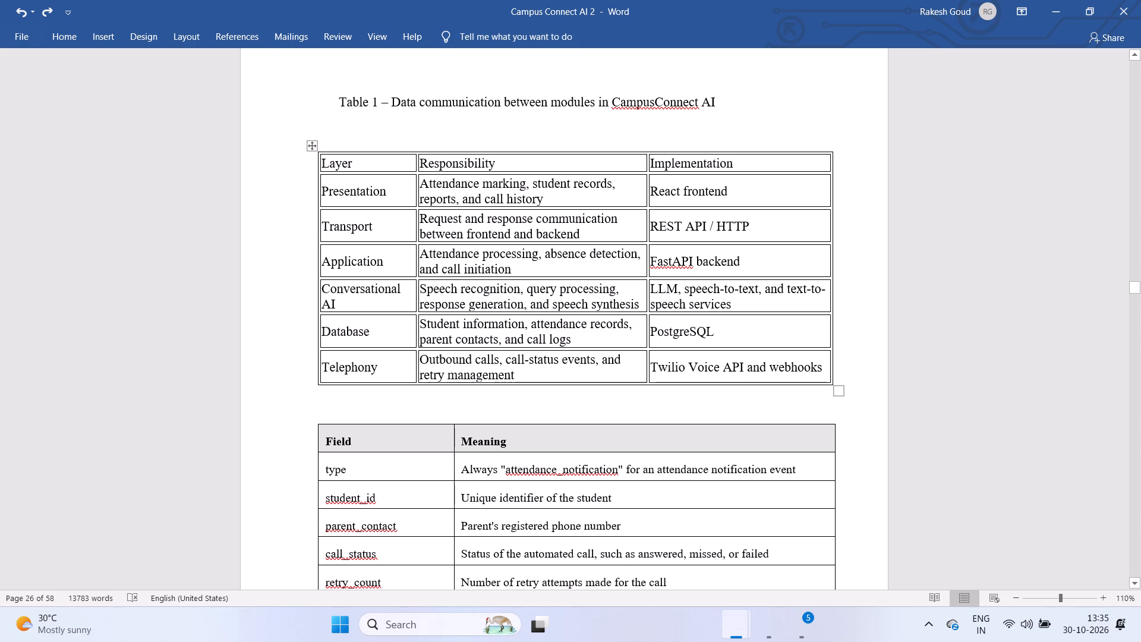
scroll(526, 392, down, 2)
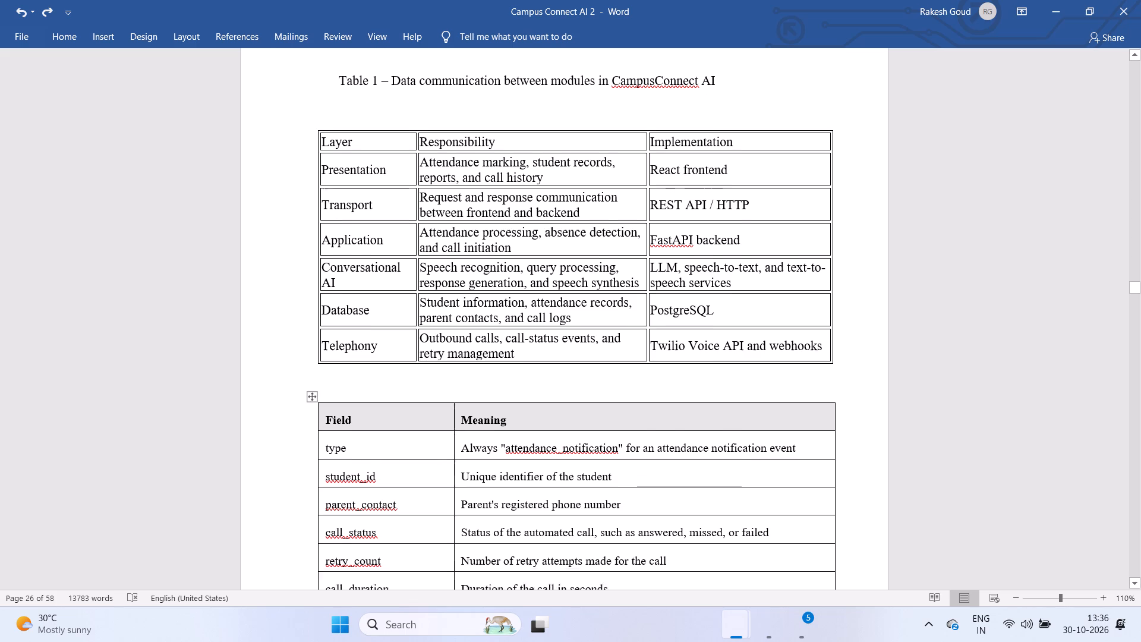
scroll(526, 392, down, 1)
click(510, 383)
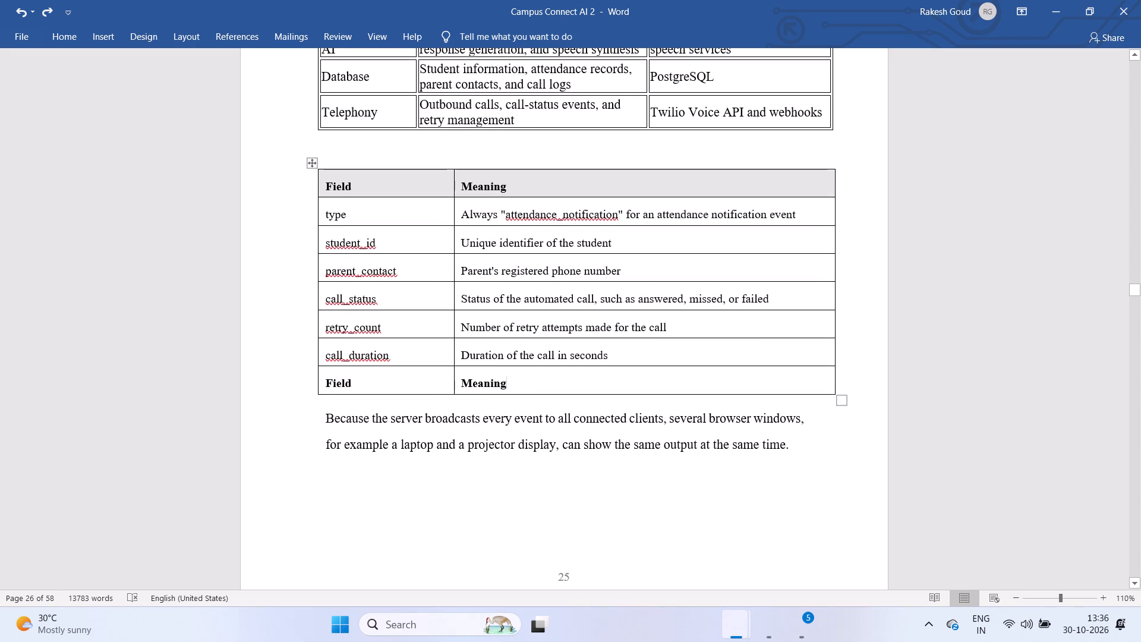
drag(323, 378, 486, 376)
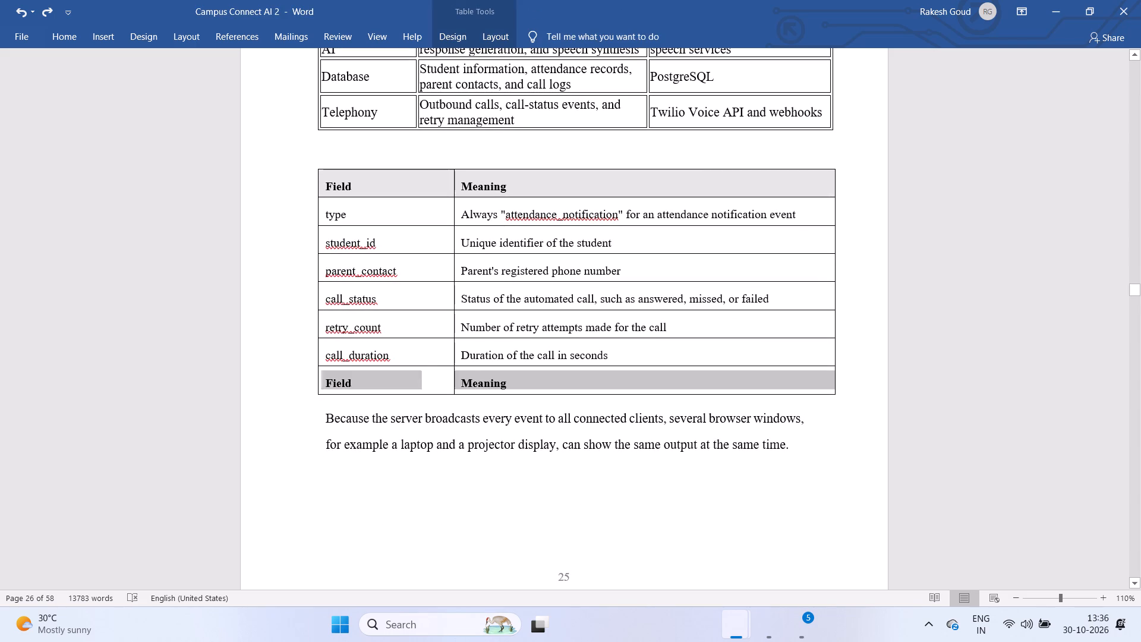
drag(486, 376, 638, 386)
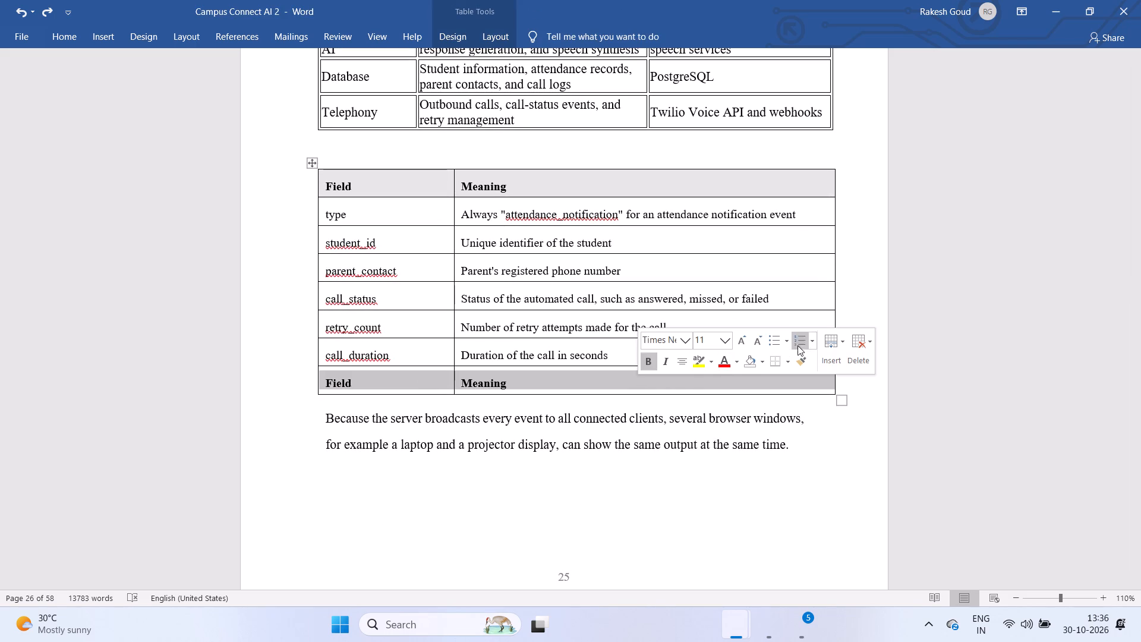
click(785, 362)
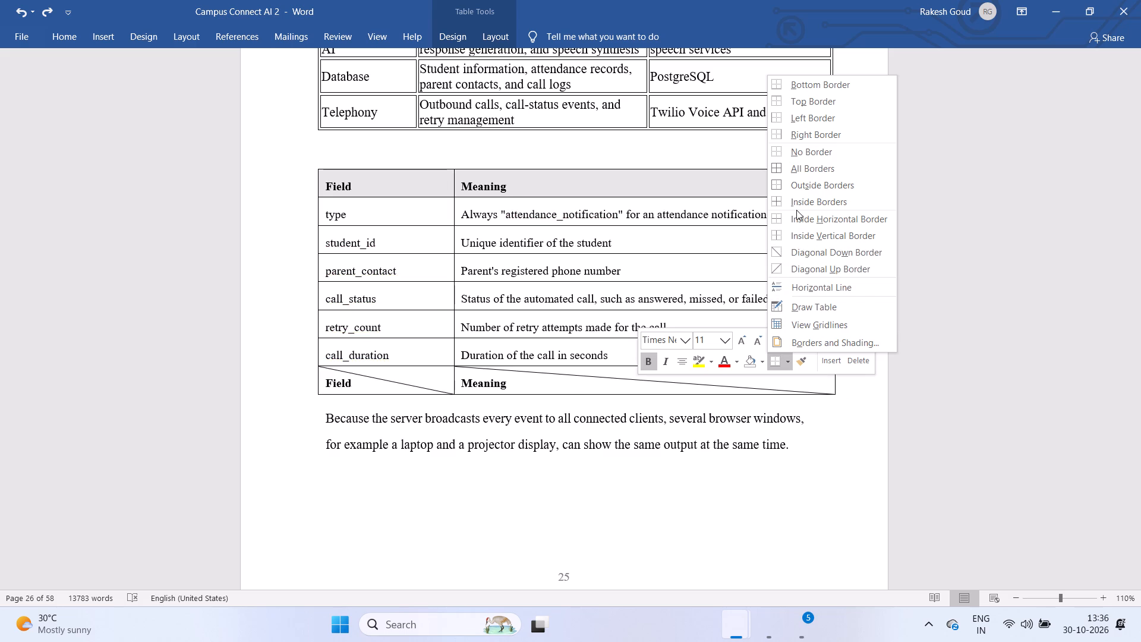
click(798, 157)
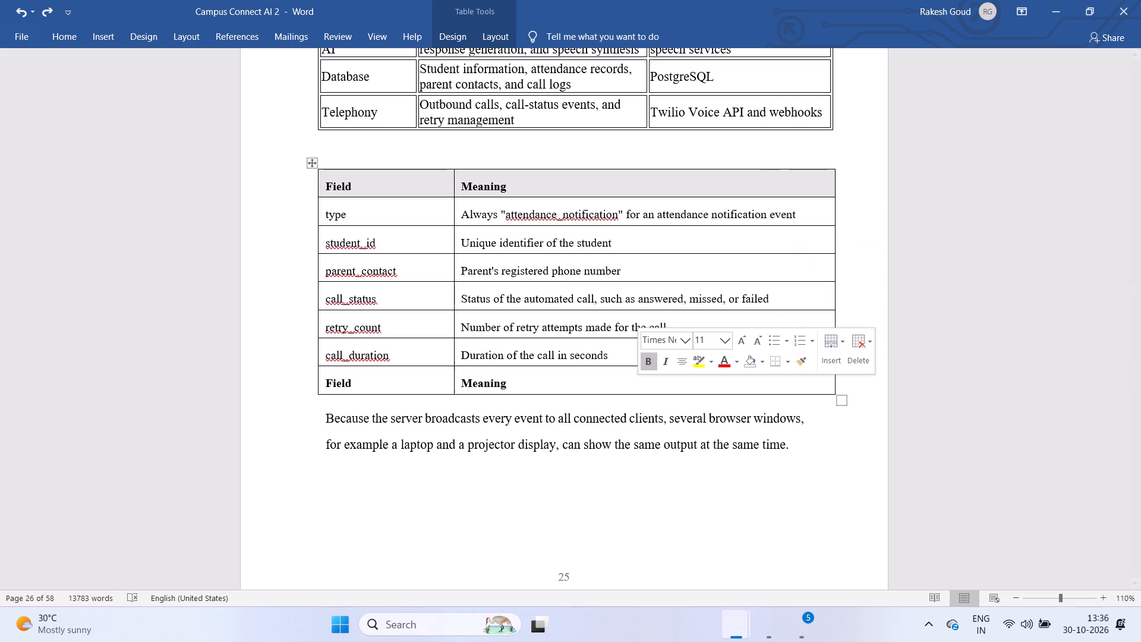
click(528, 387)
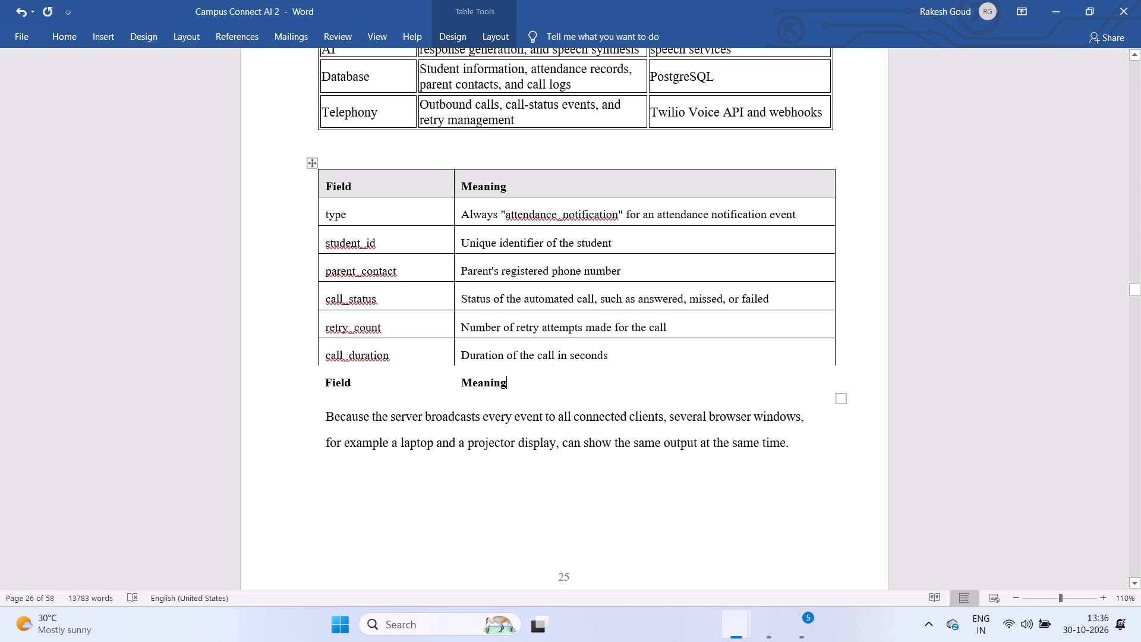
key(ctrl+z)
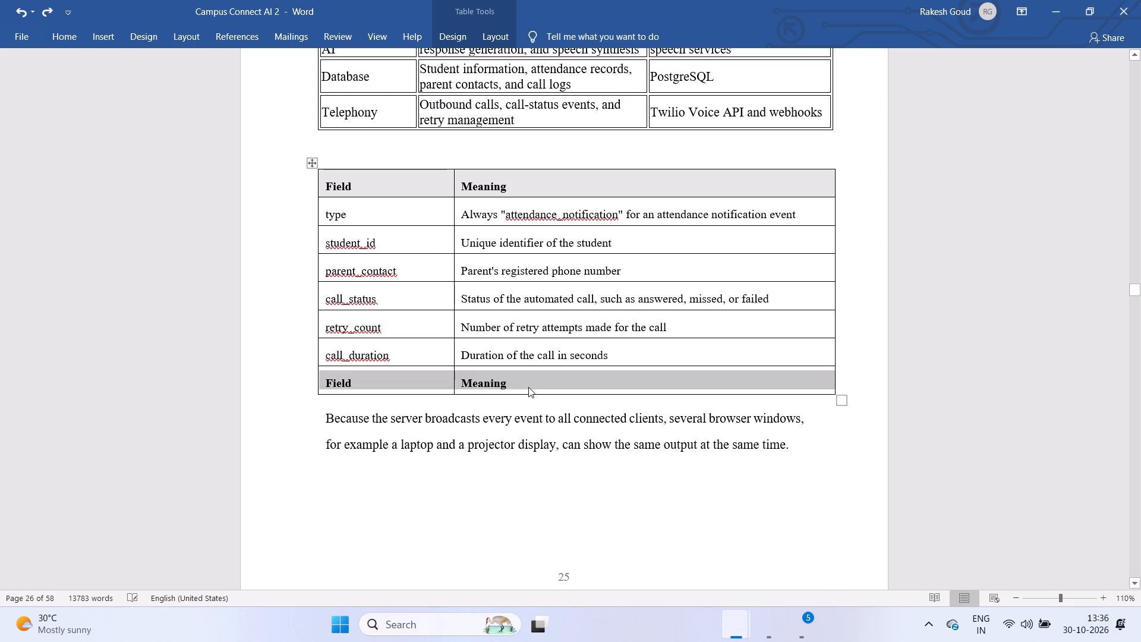
Clear the repeated Field and Meaning text from the last row of the event field table.
key(Delete)
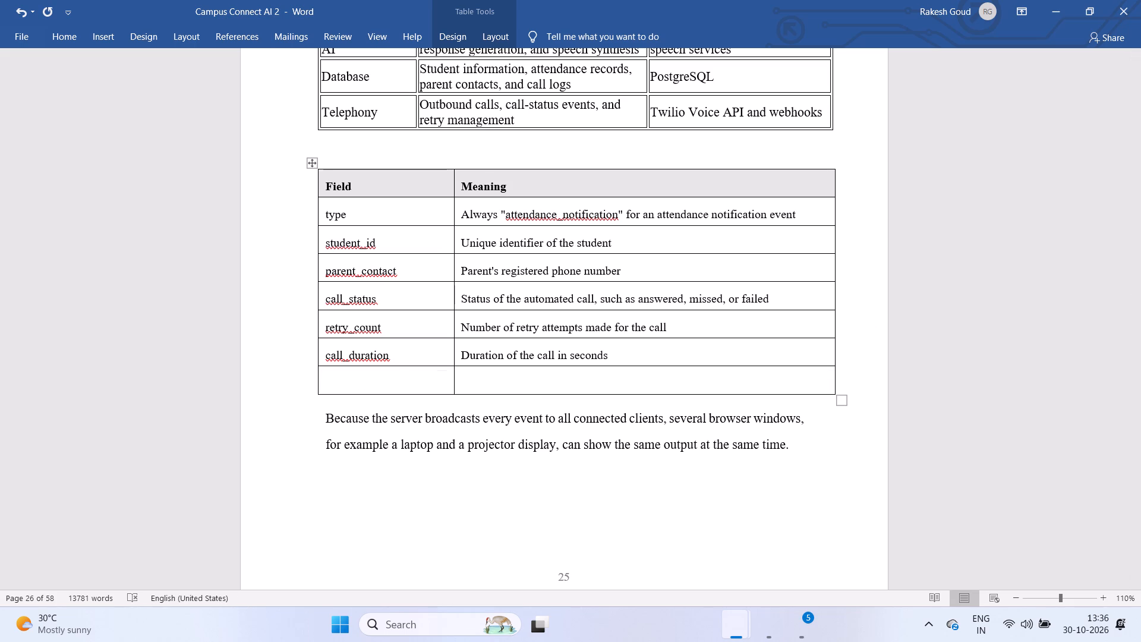
click(554, 394)
click(475, 389)
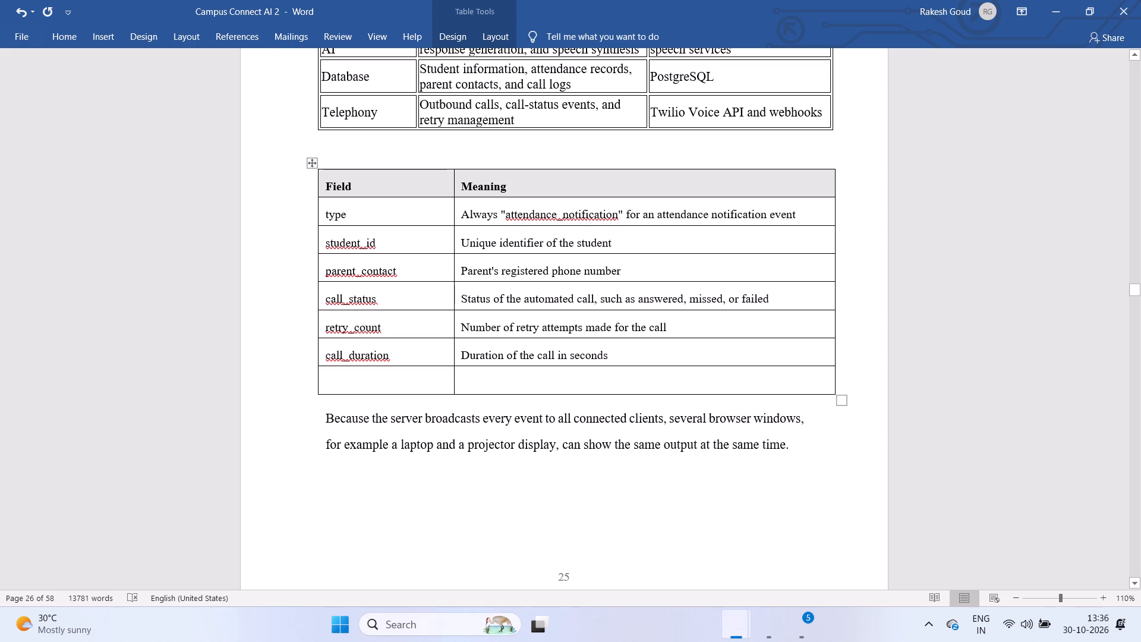
drag(338, 383, 485, 385)
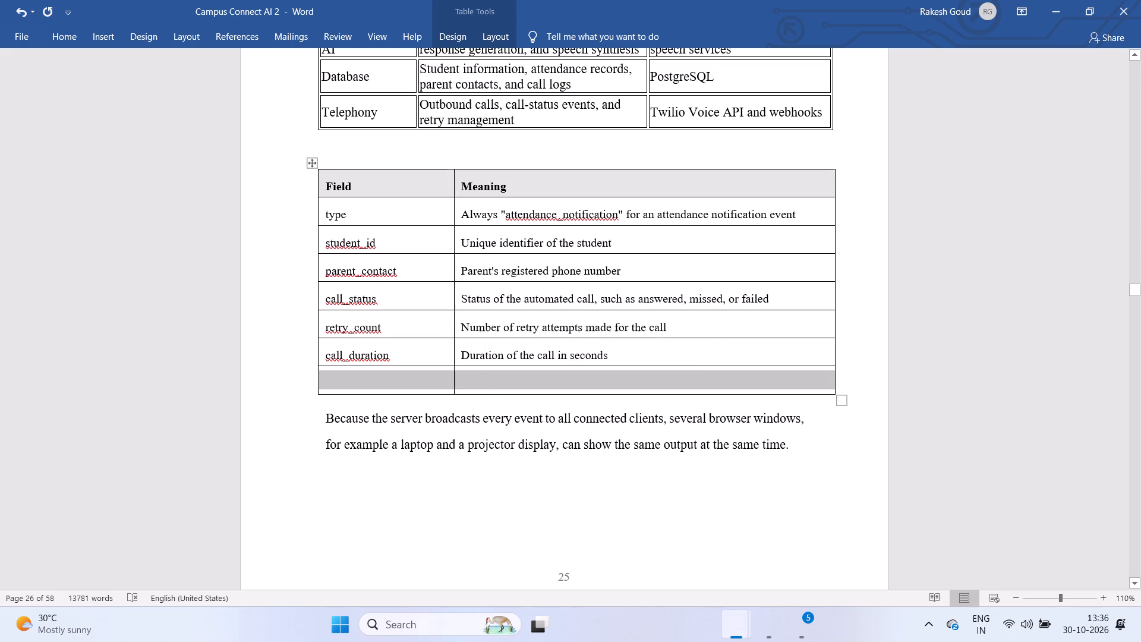
key(Delete)
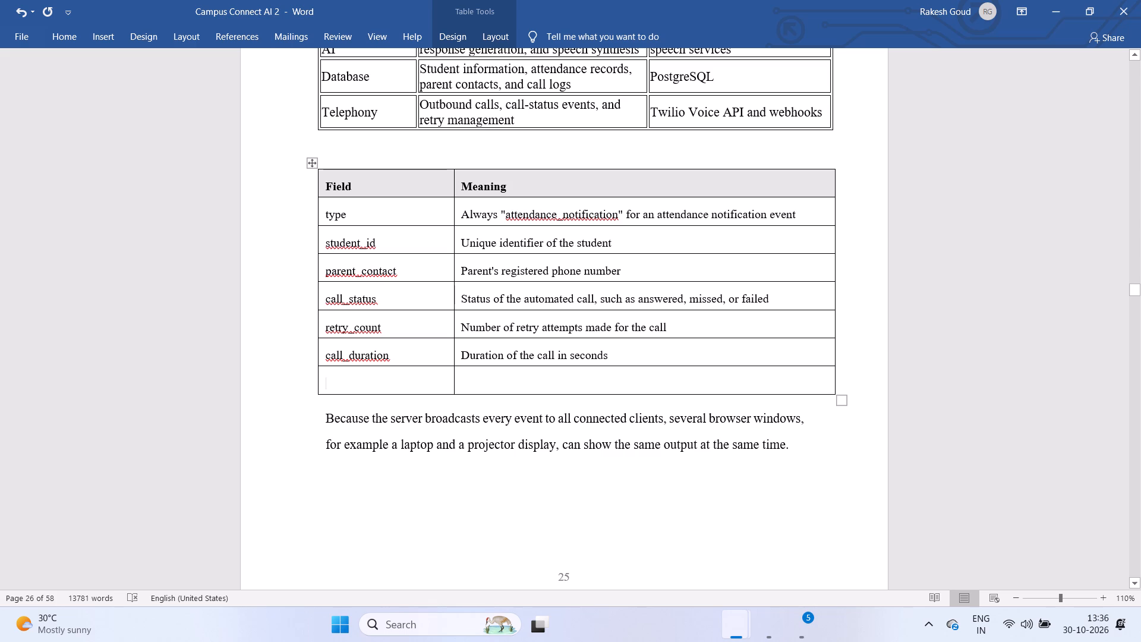
Apply No Border to both cells of the emptied last row in the event field table.
drag(335, 379, 642, 383)
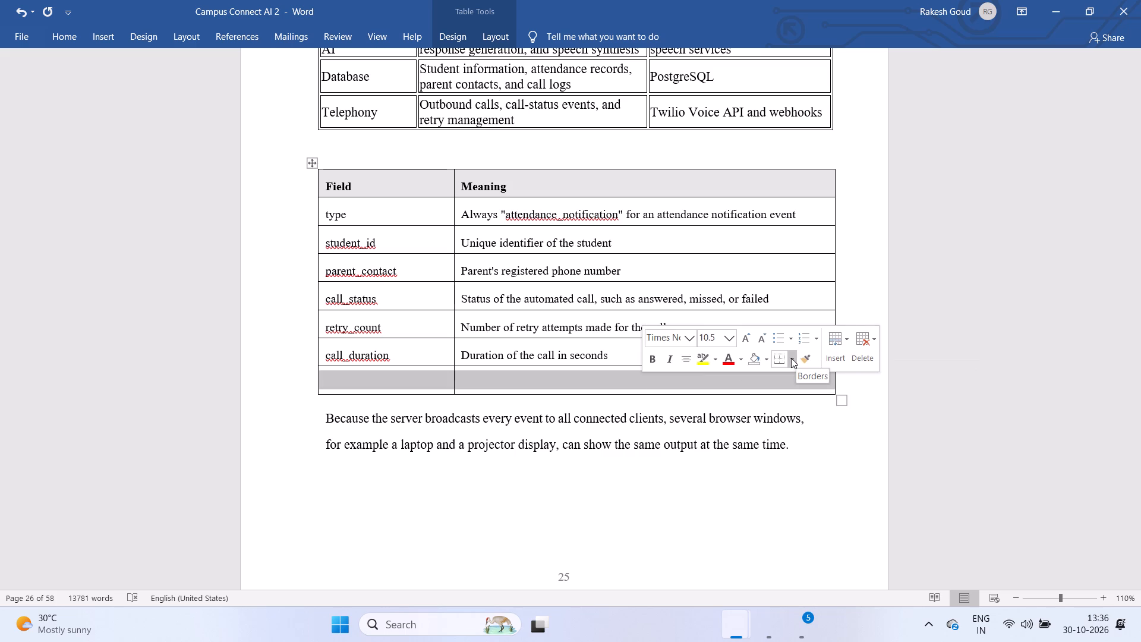
click(791, 358)
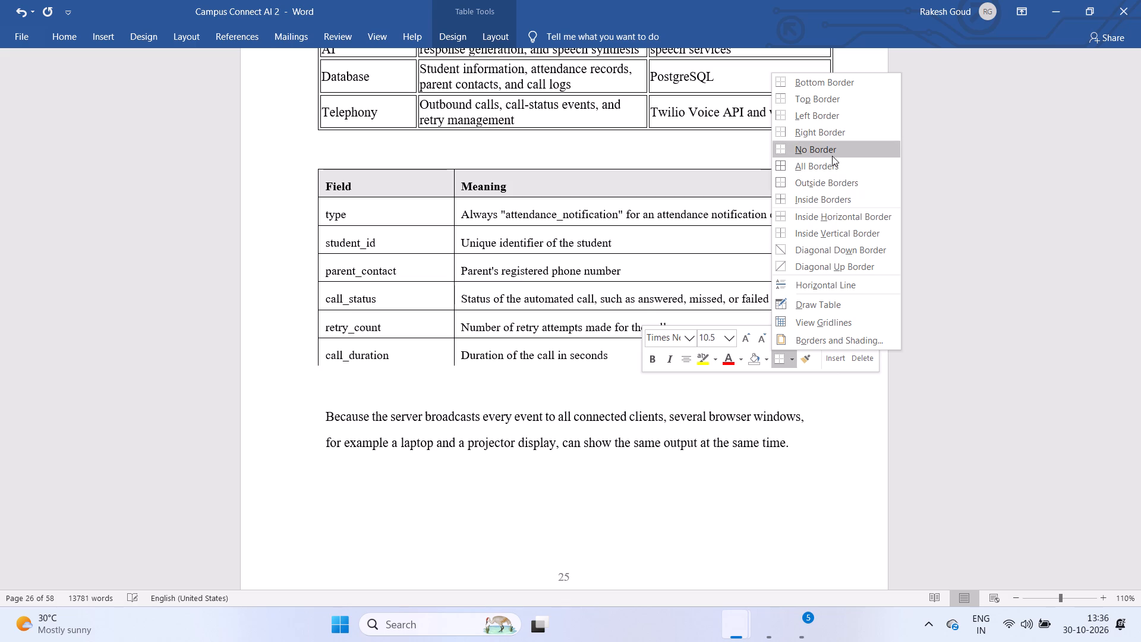
click(832, 156)
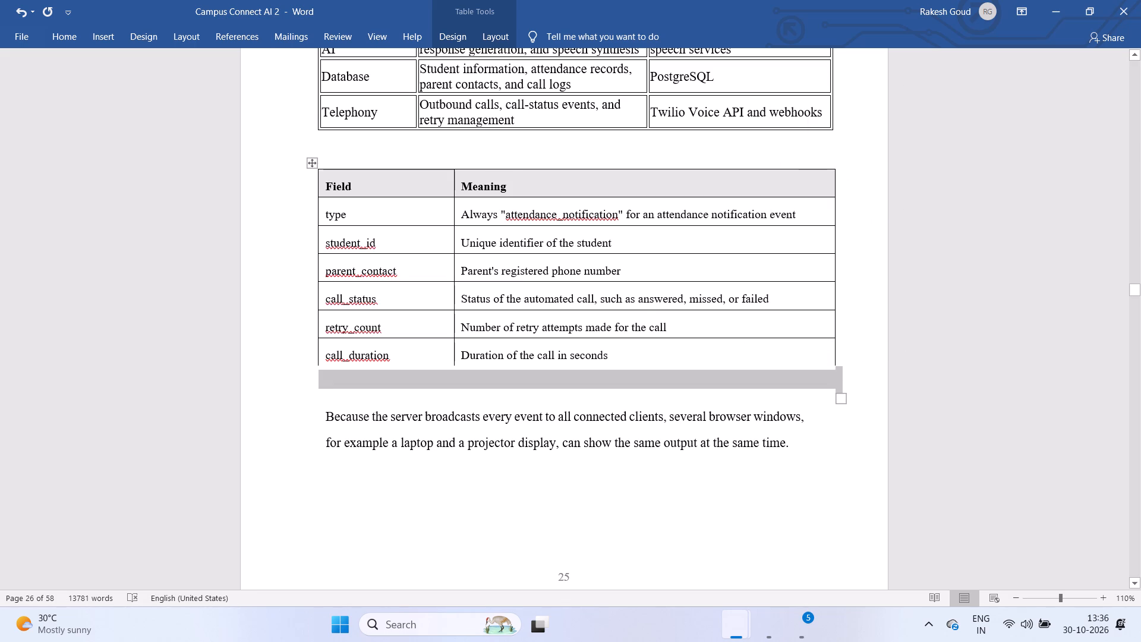
click(346, 401)
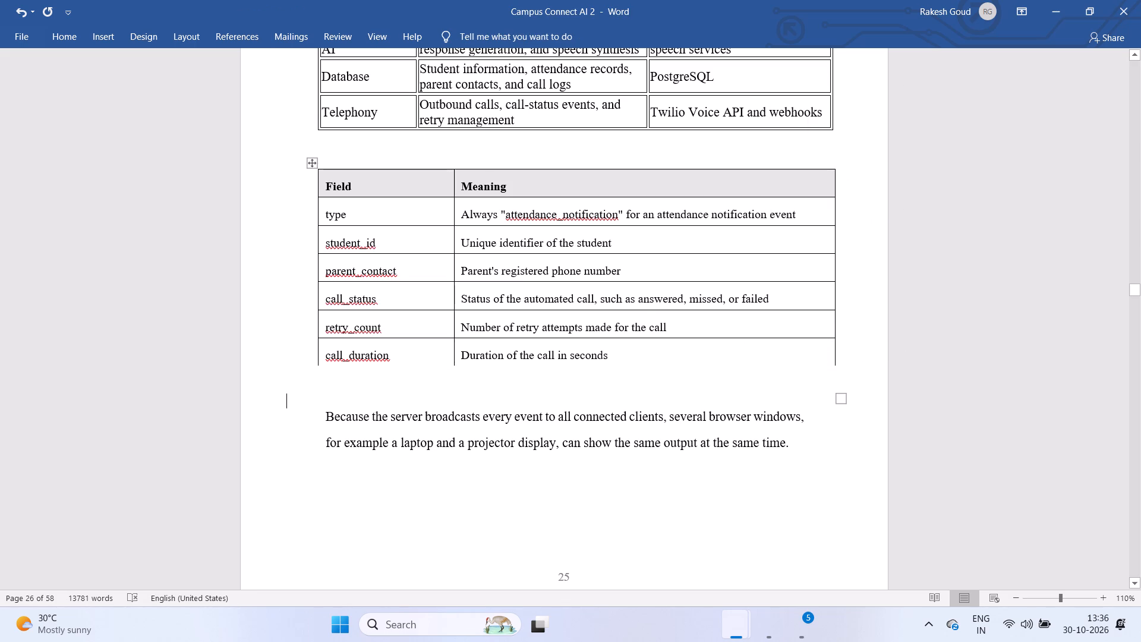
Add a bottom border to the call_duration row so it closes off the event field table.
drag(320, 355, 495, 377)
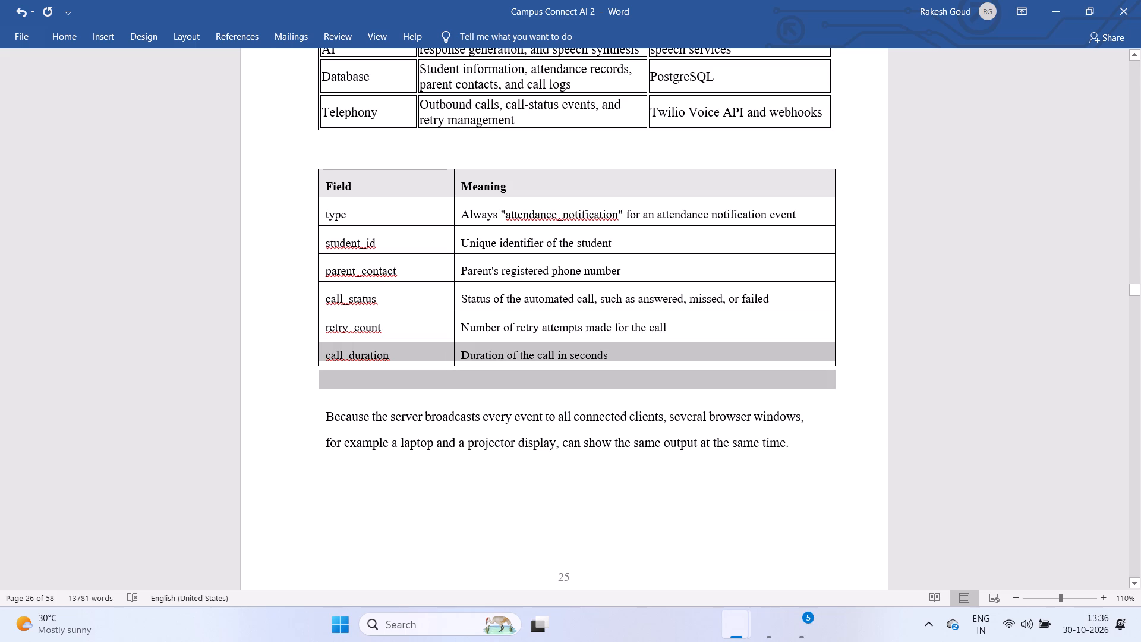
drag(495, 377, 603, 361)
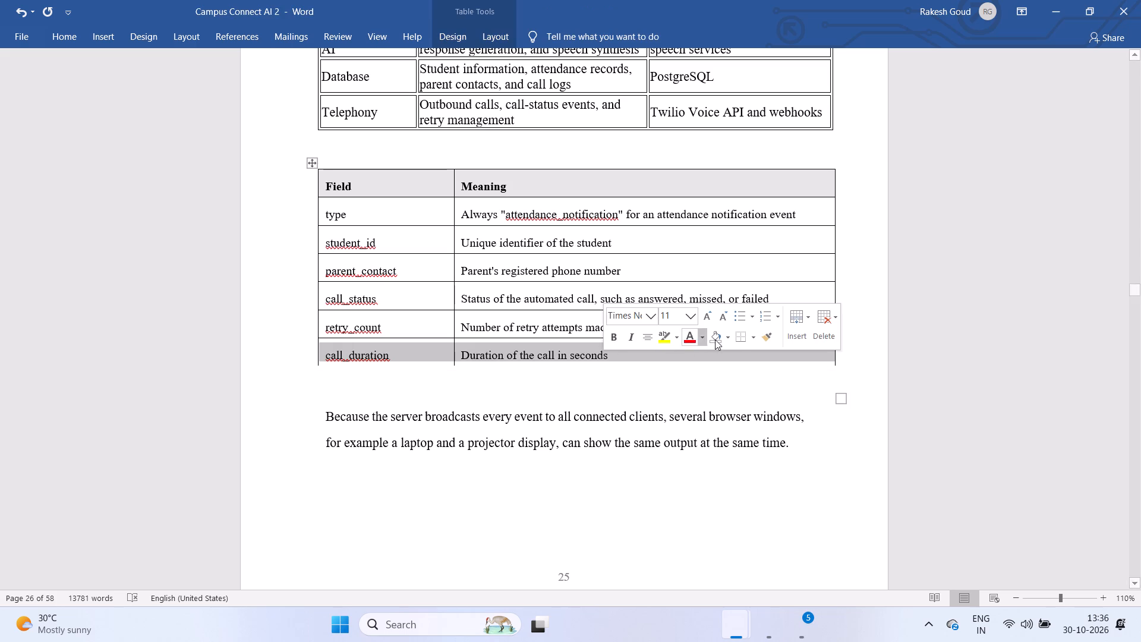
click(755, 335)
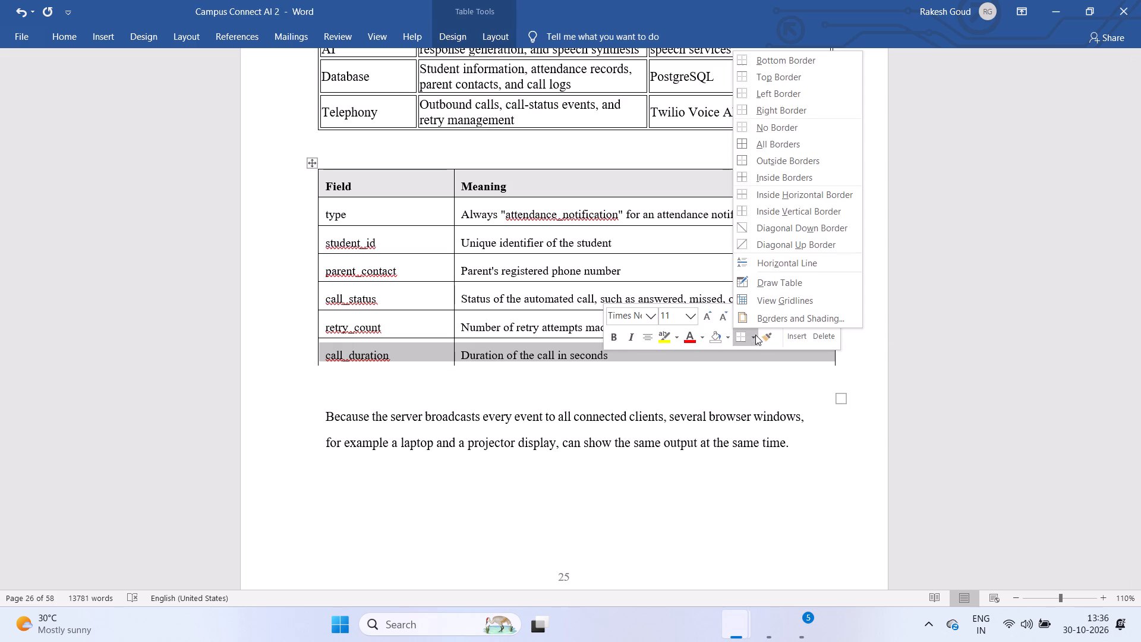
click(802, 55)
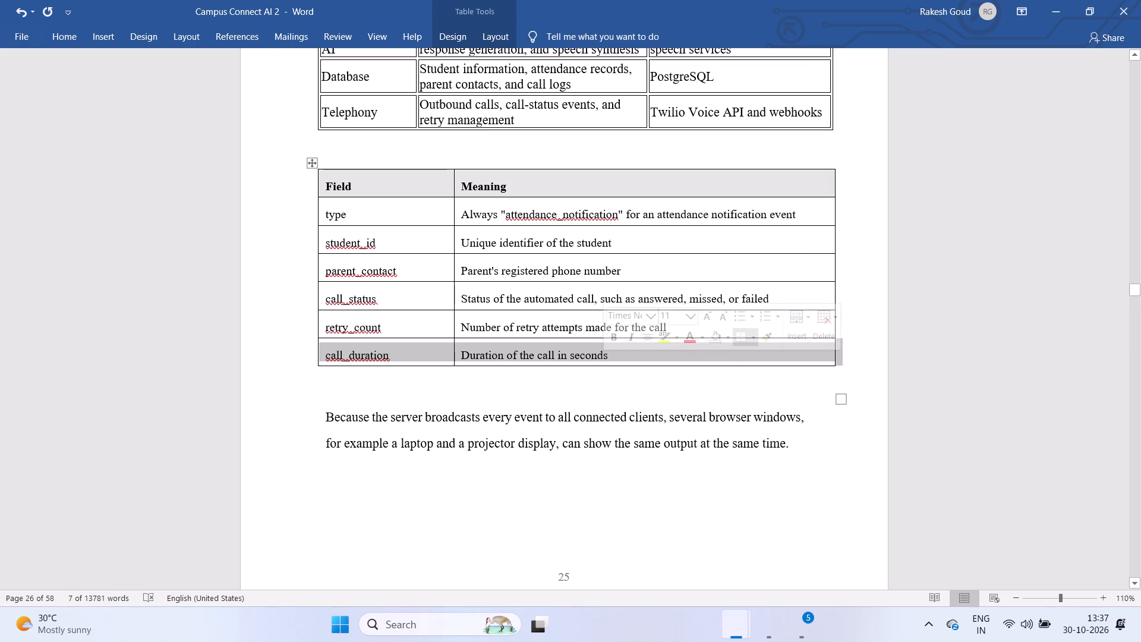
click(727, 390)
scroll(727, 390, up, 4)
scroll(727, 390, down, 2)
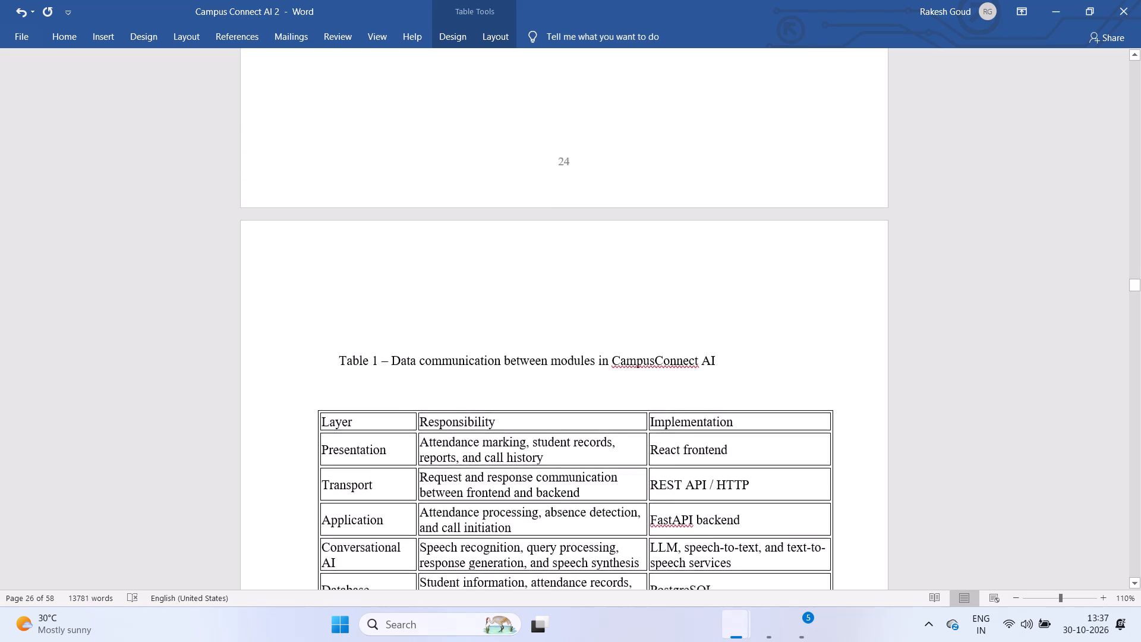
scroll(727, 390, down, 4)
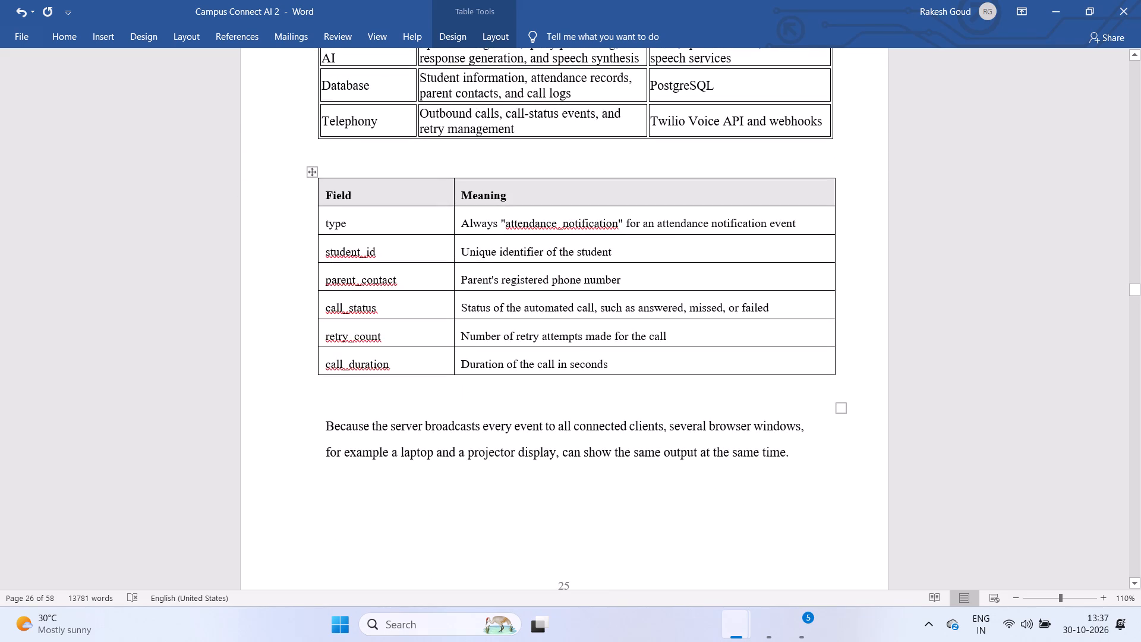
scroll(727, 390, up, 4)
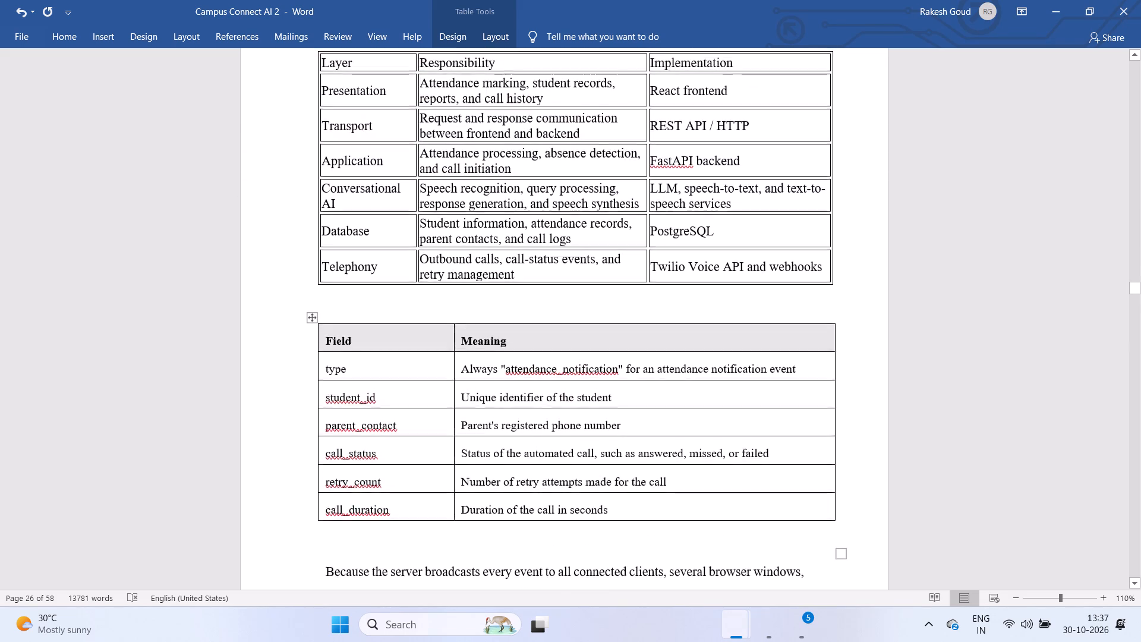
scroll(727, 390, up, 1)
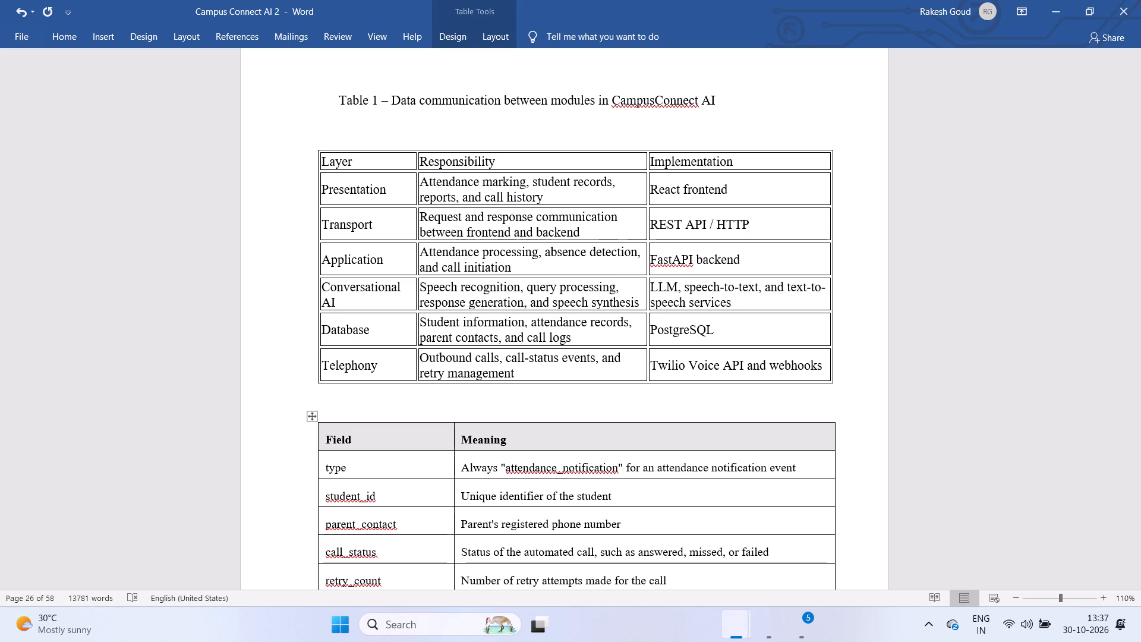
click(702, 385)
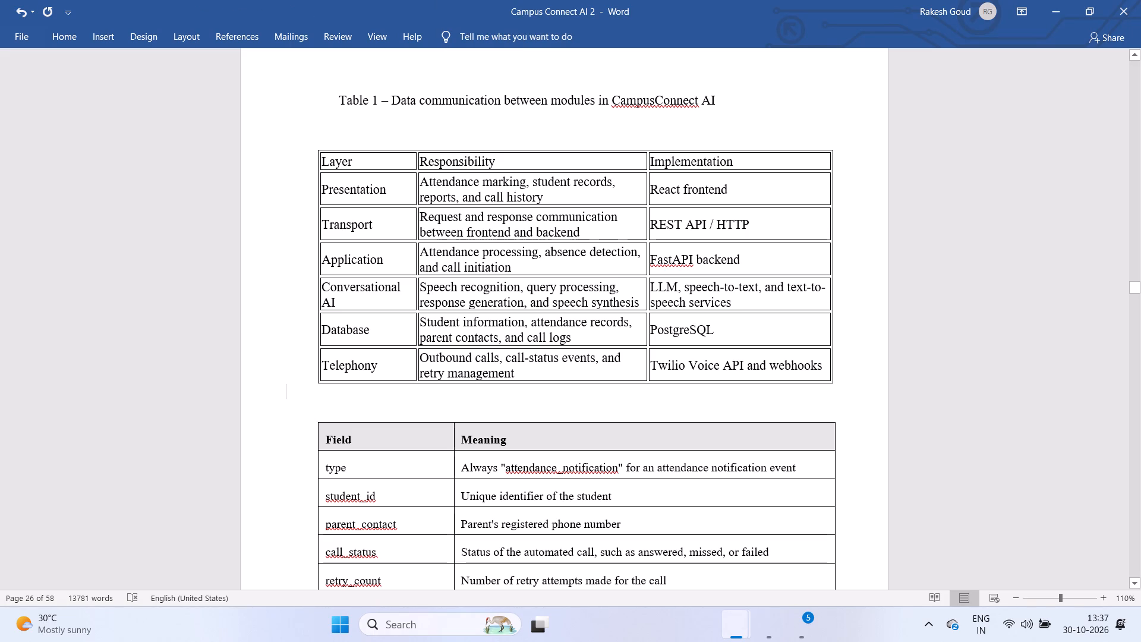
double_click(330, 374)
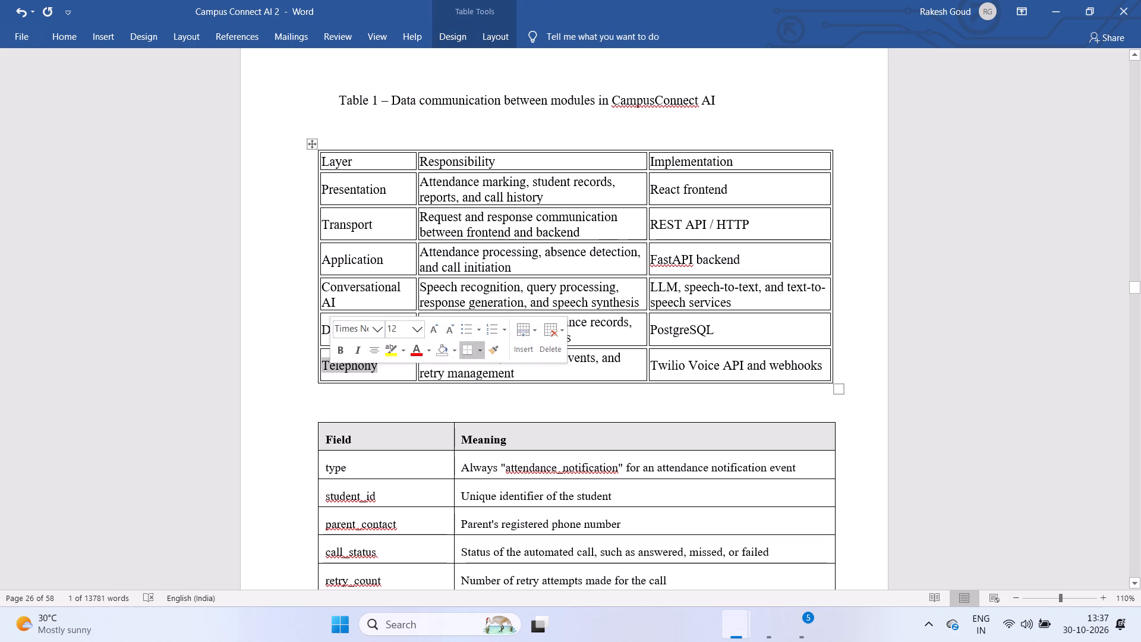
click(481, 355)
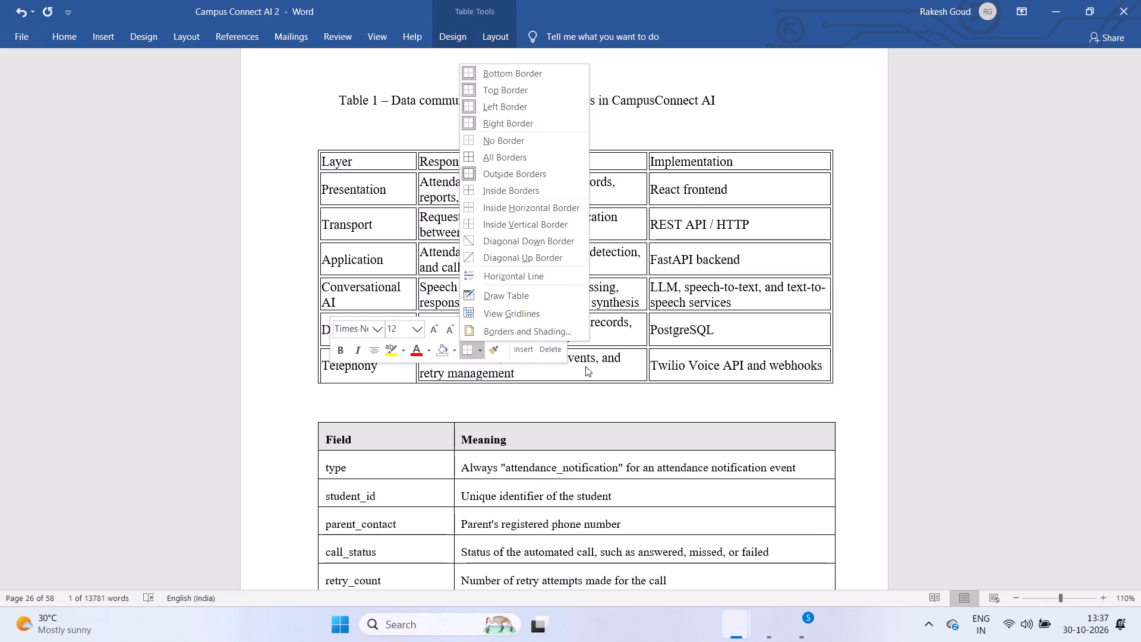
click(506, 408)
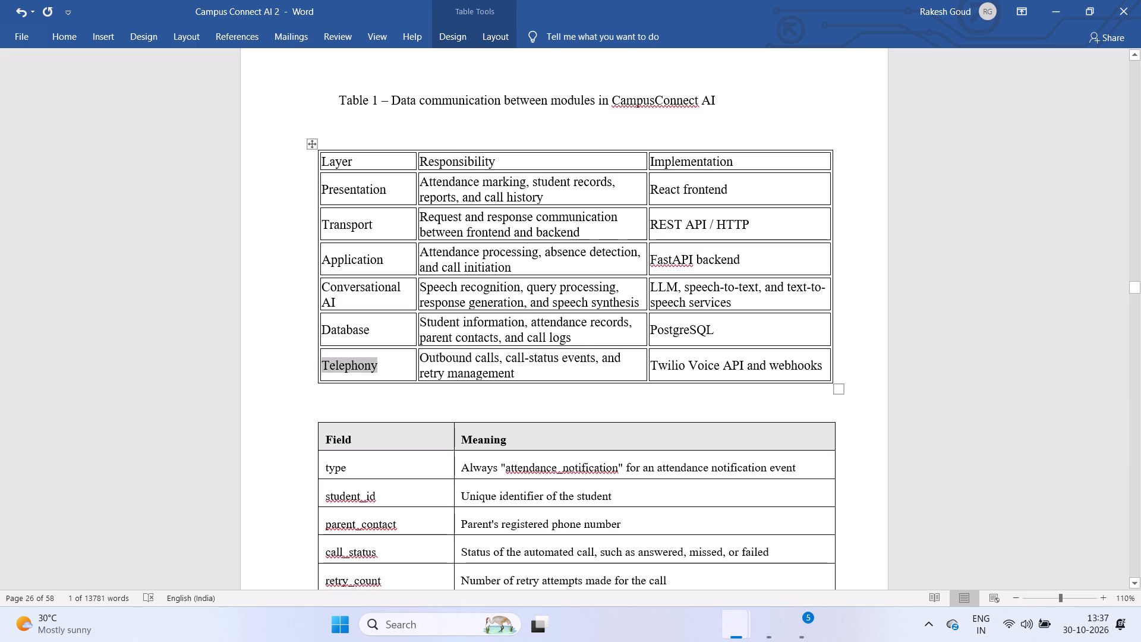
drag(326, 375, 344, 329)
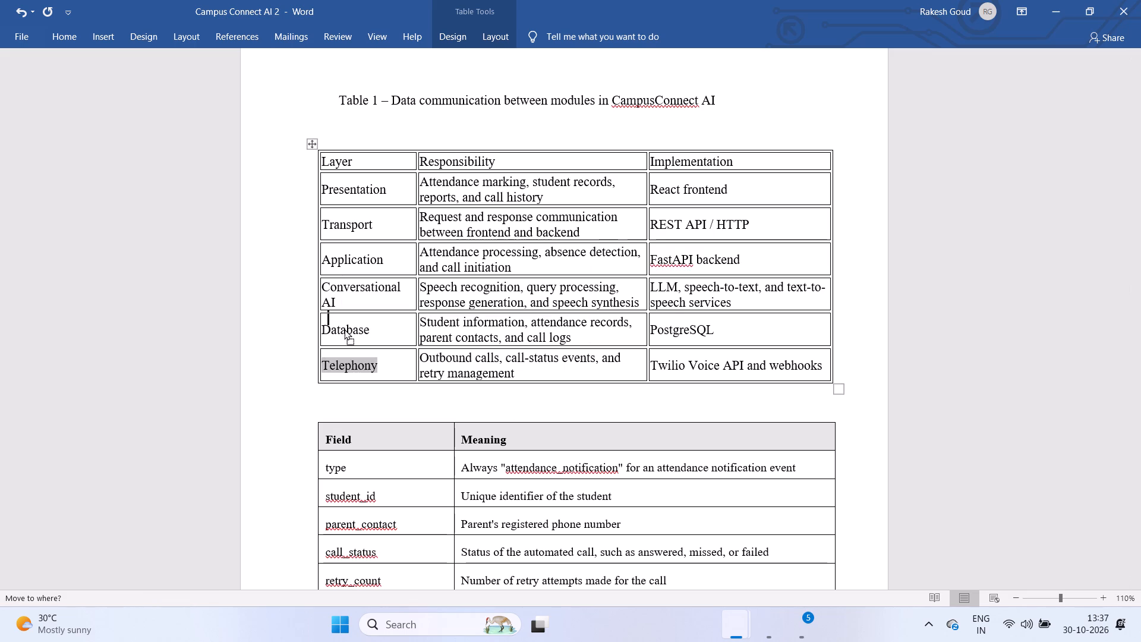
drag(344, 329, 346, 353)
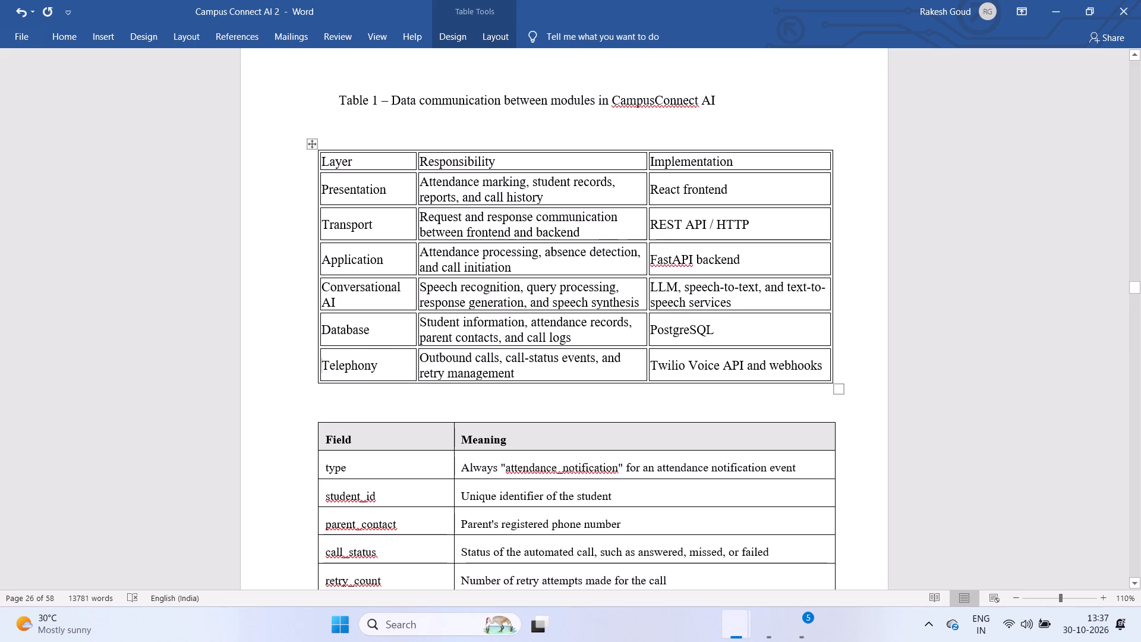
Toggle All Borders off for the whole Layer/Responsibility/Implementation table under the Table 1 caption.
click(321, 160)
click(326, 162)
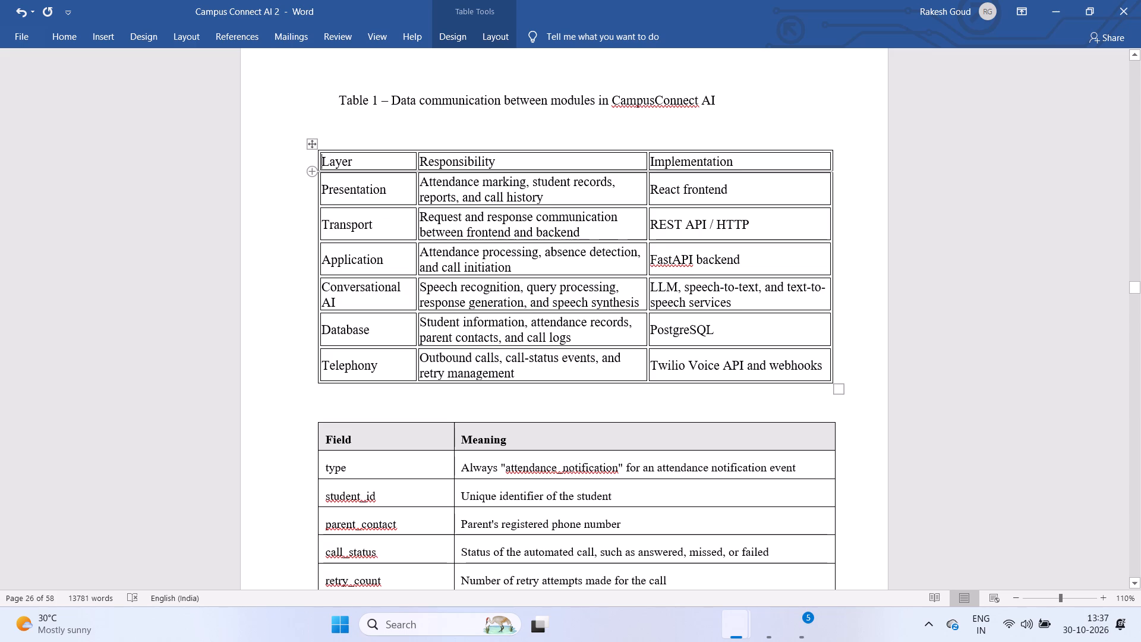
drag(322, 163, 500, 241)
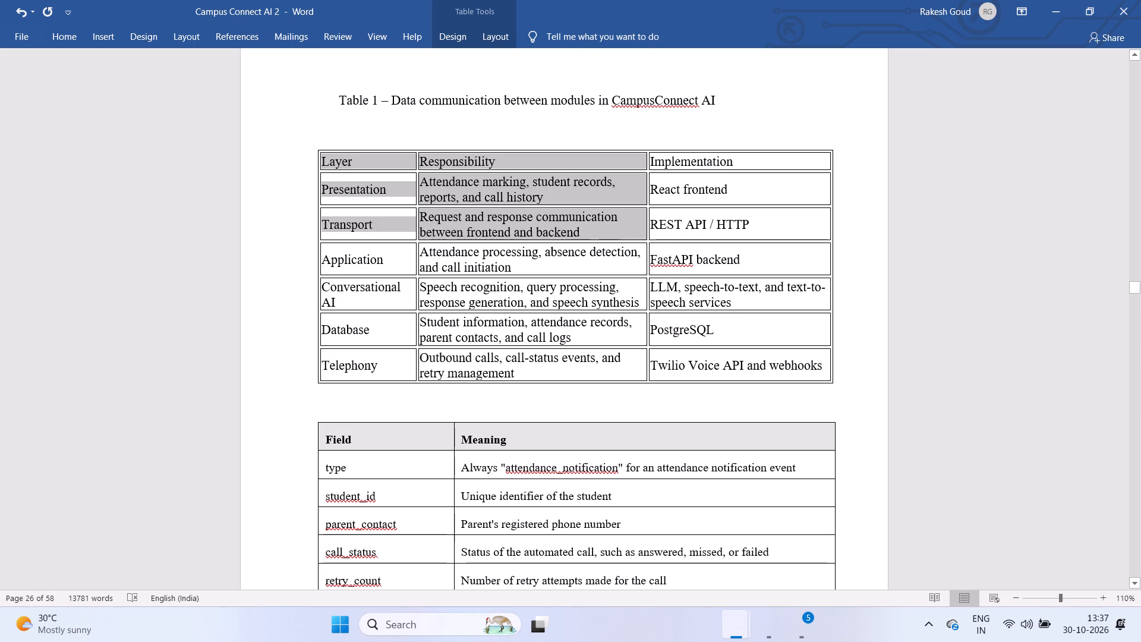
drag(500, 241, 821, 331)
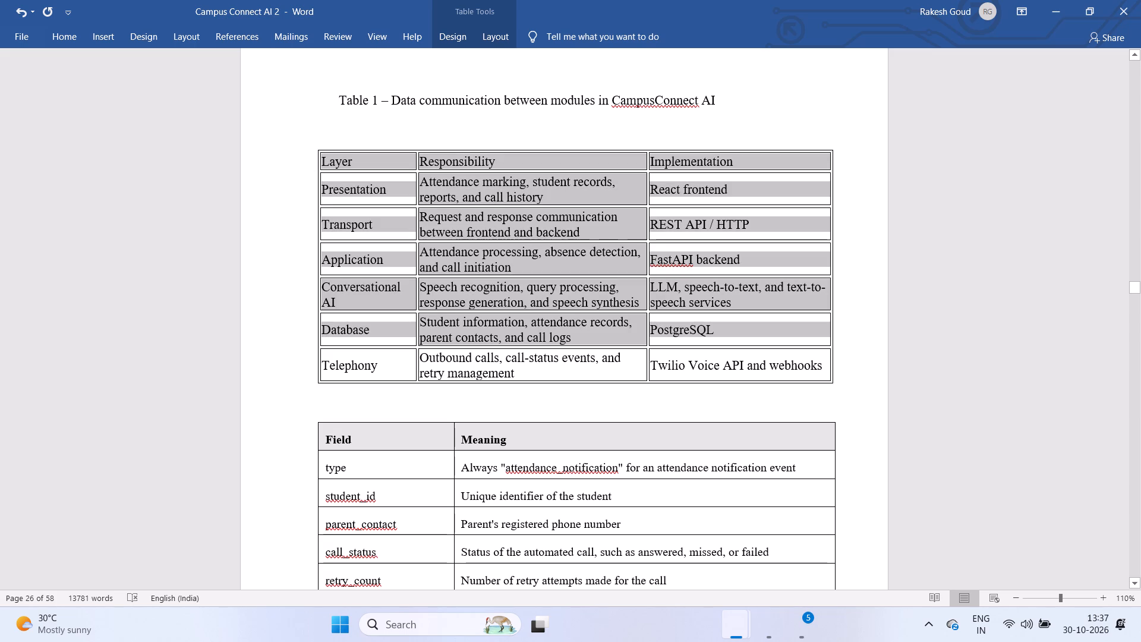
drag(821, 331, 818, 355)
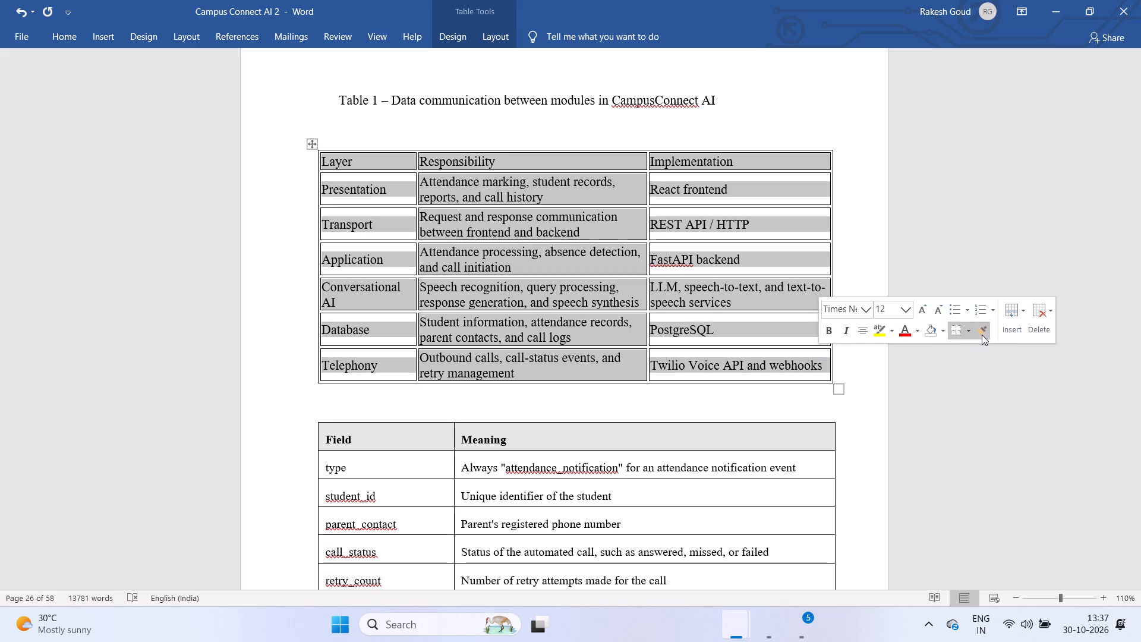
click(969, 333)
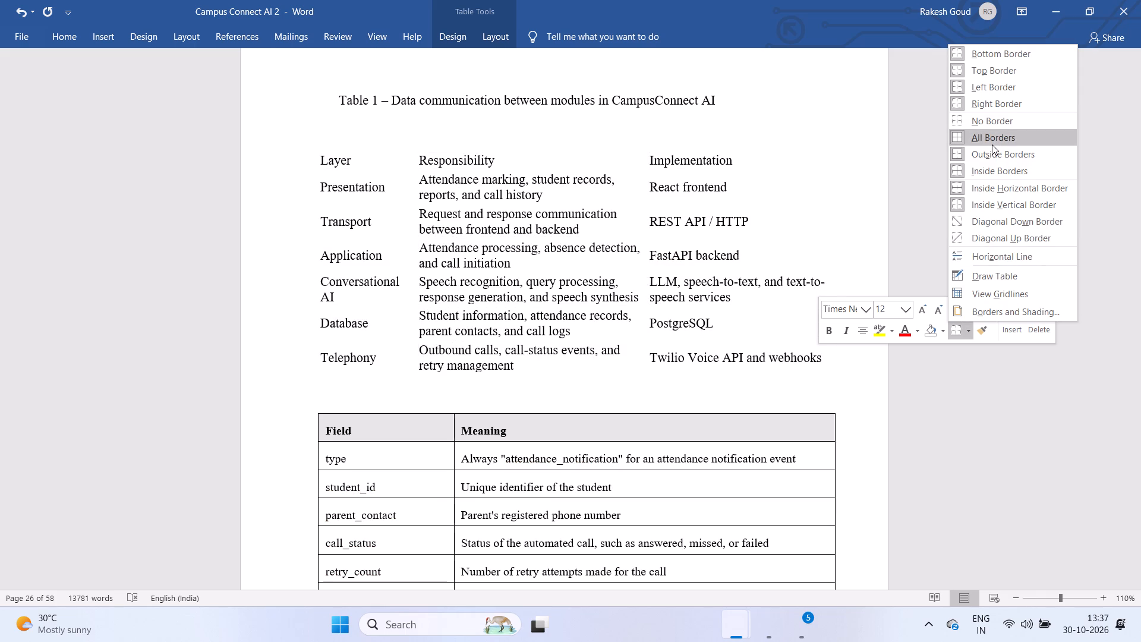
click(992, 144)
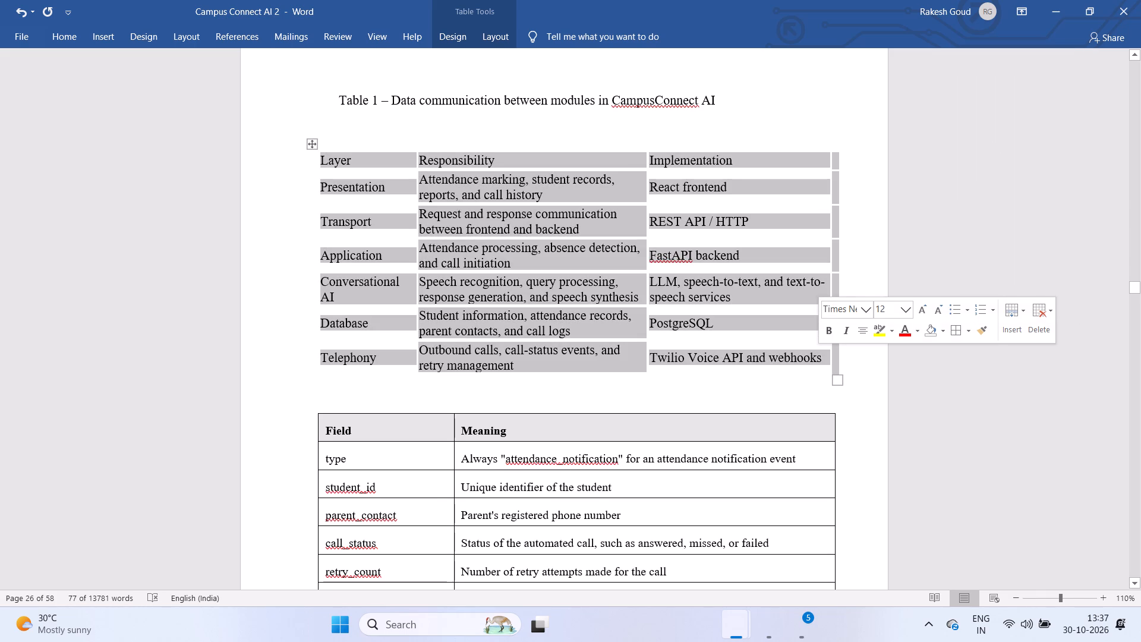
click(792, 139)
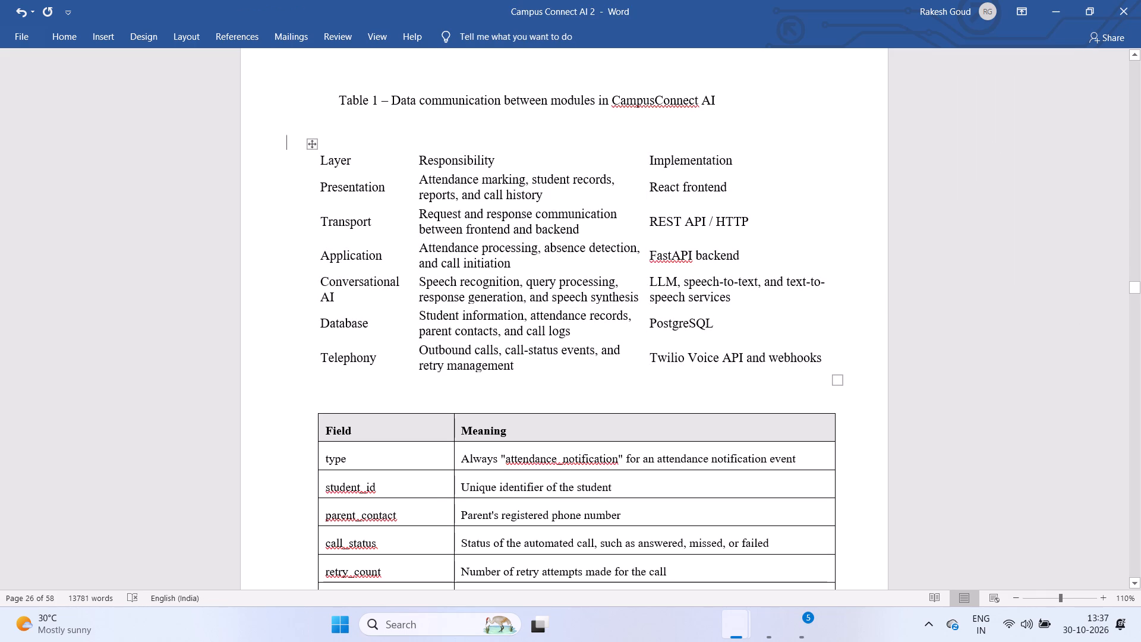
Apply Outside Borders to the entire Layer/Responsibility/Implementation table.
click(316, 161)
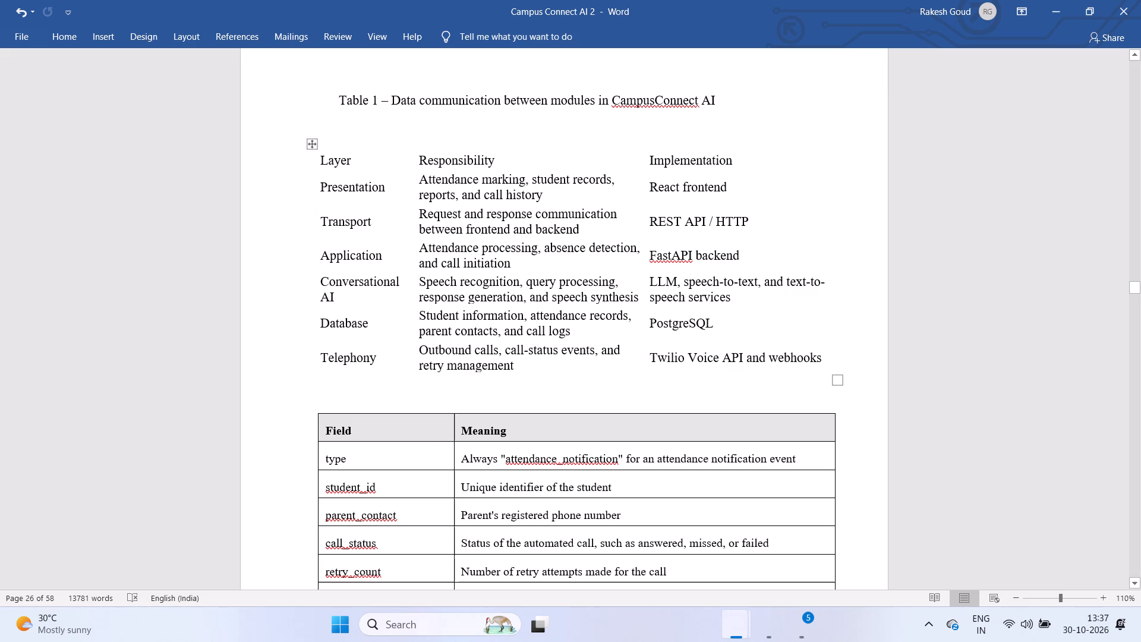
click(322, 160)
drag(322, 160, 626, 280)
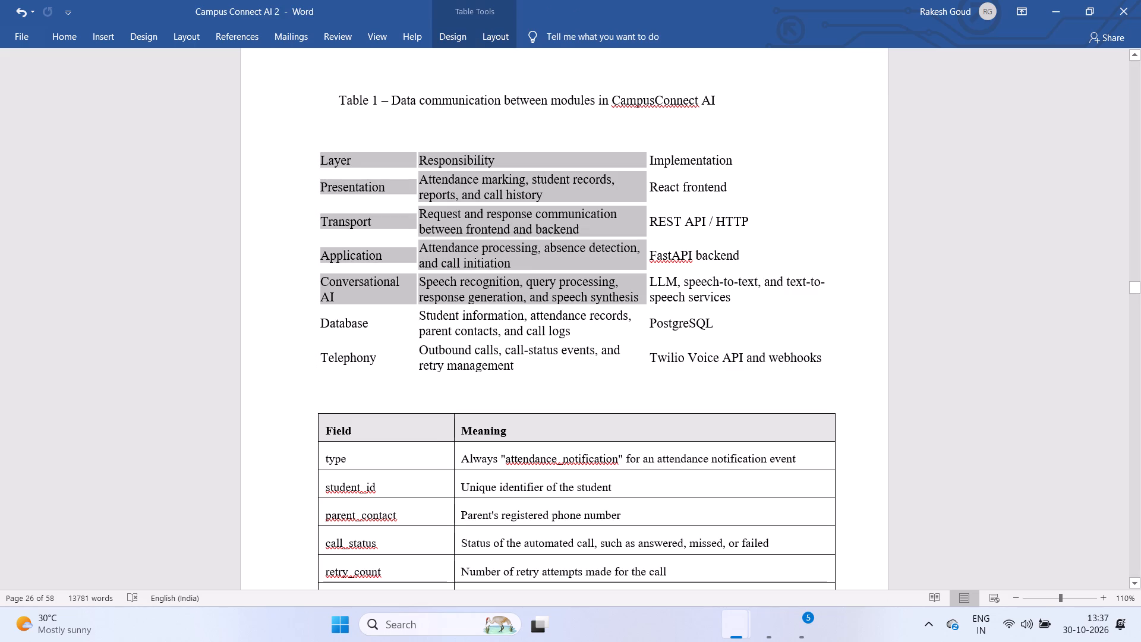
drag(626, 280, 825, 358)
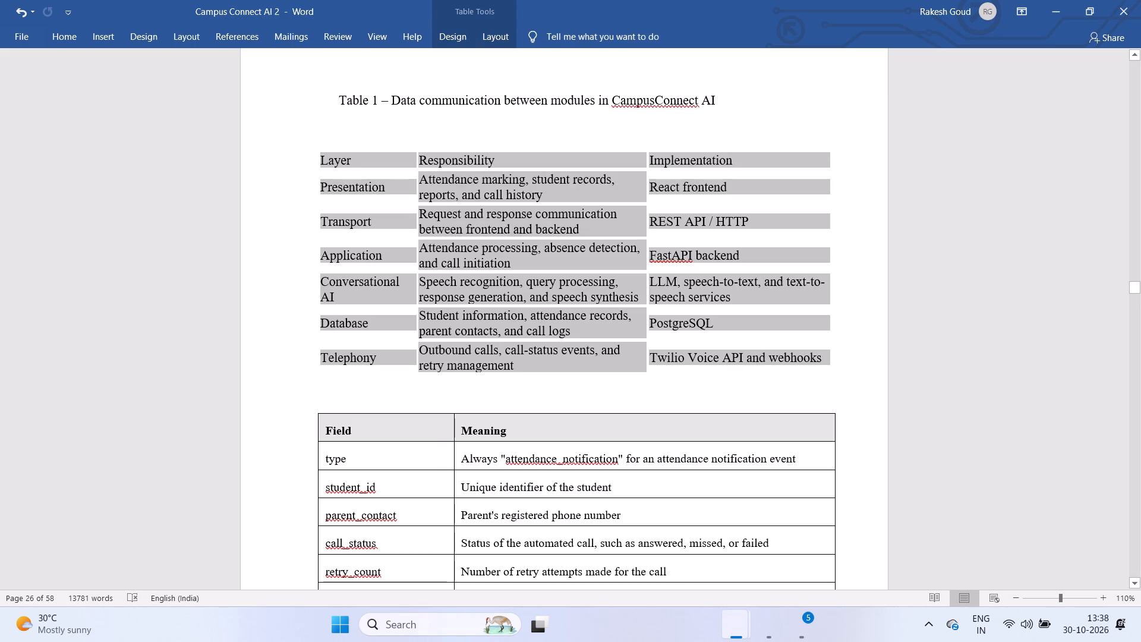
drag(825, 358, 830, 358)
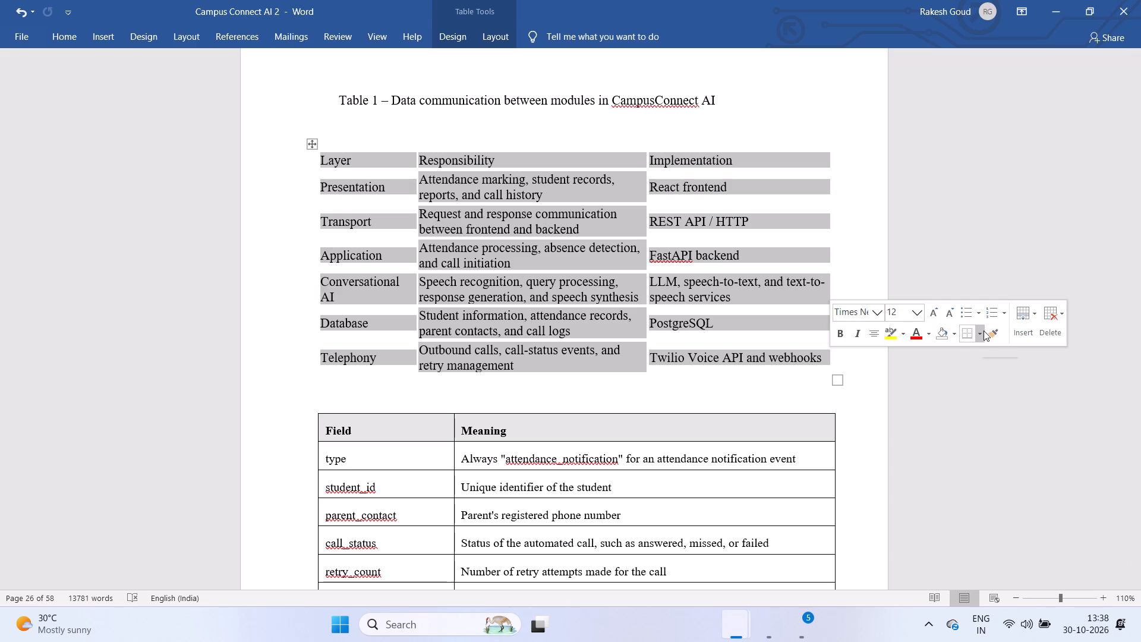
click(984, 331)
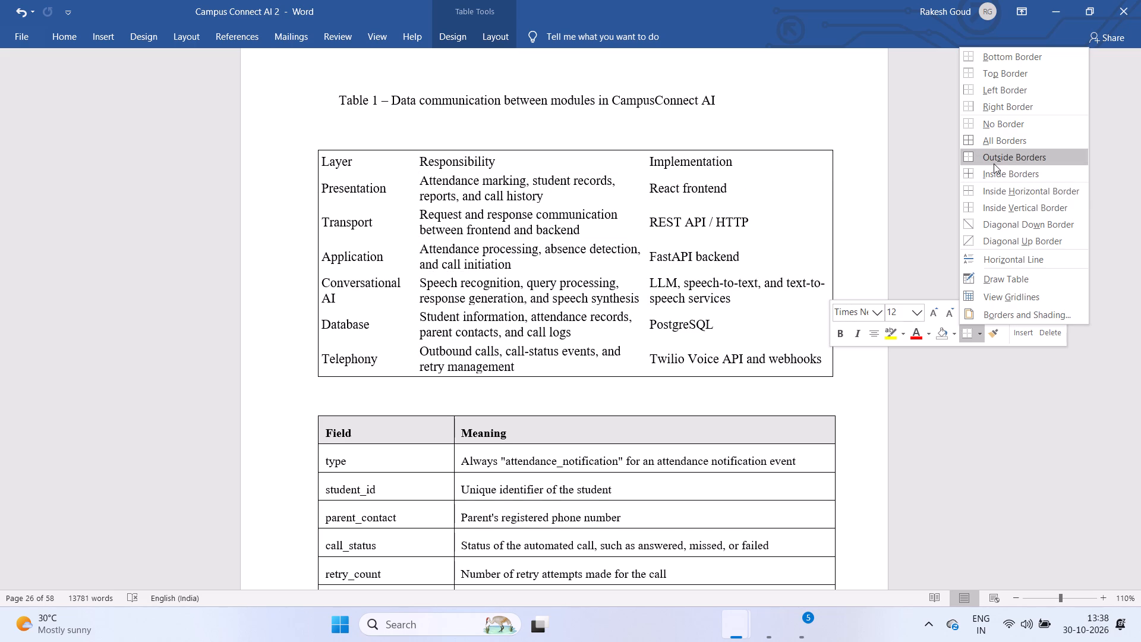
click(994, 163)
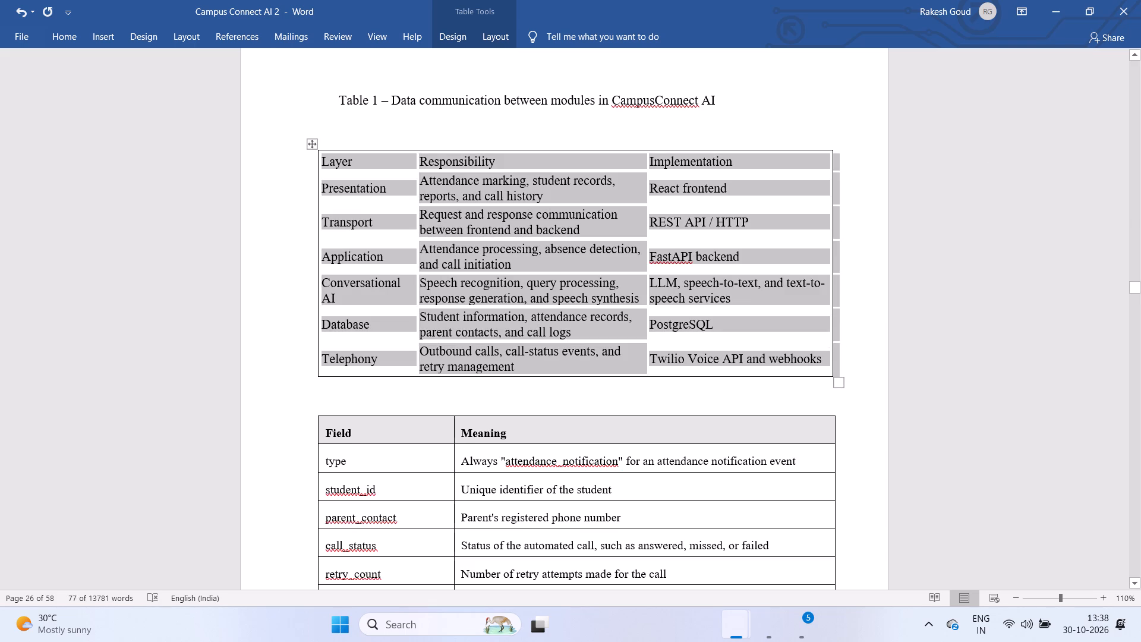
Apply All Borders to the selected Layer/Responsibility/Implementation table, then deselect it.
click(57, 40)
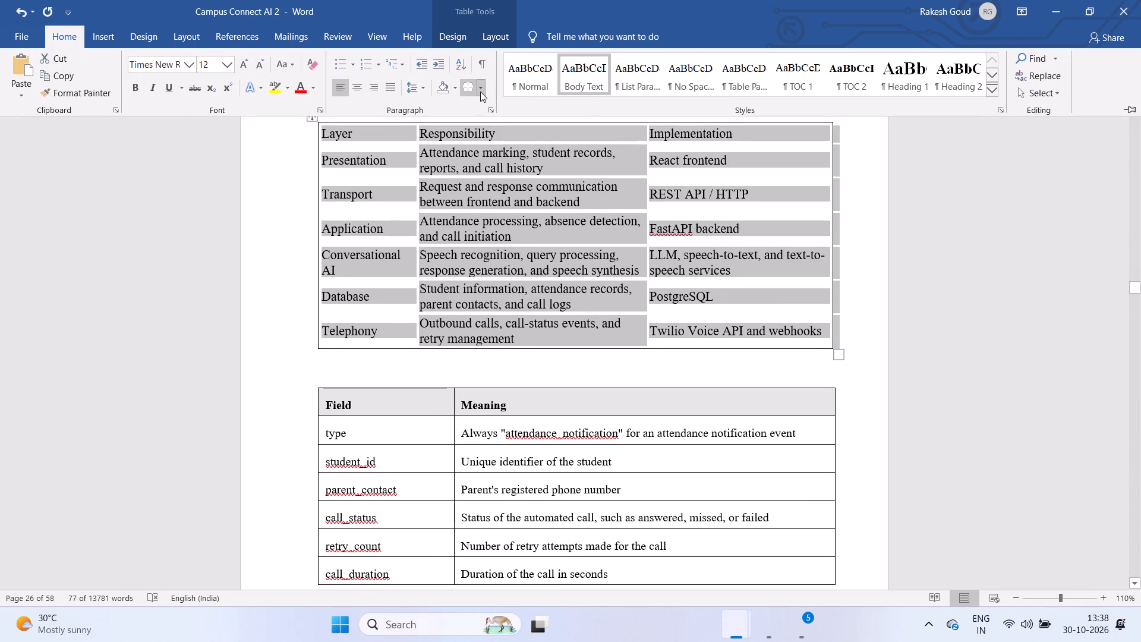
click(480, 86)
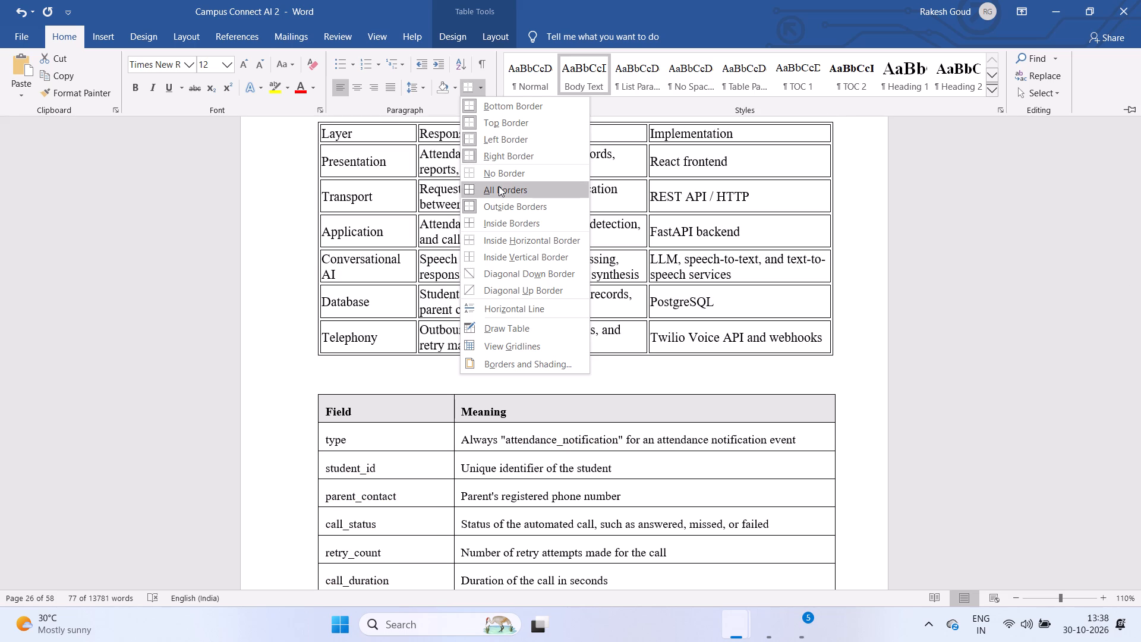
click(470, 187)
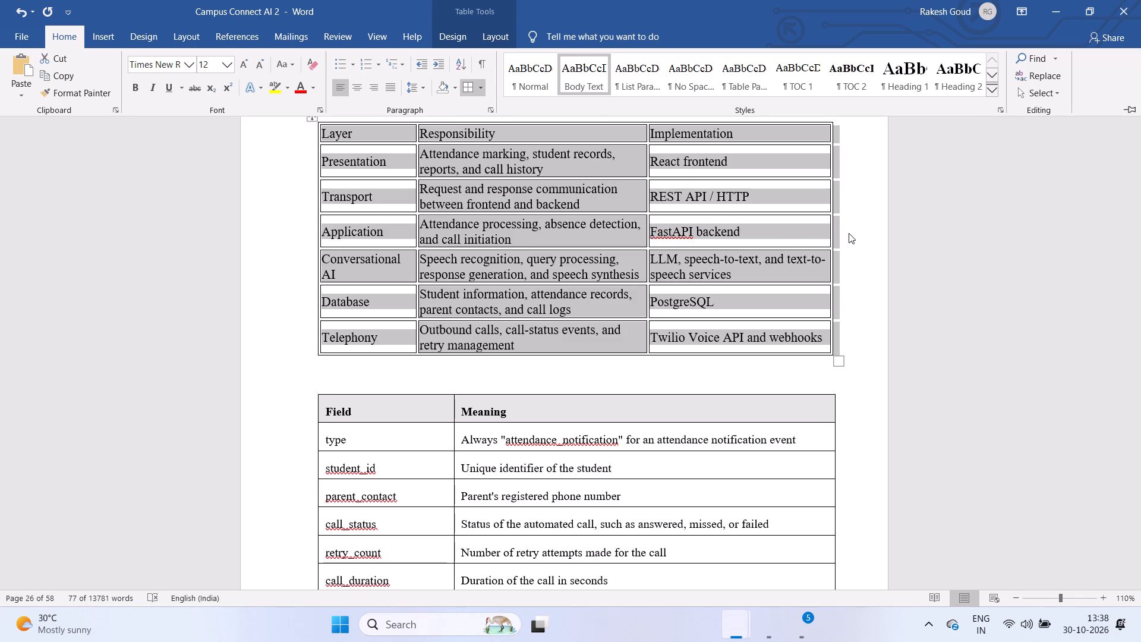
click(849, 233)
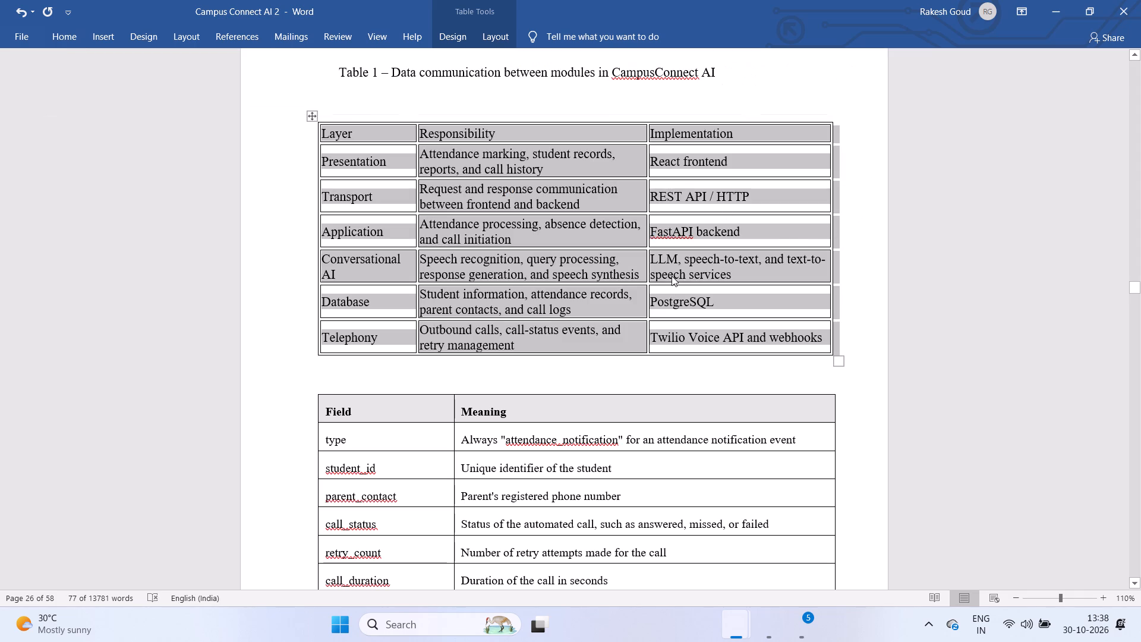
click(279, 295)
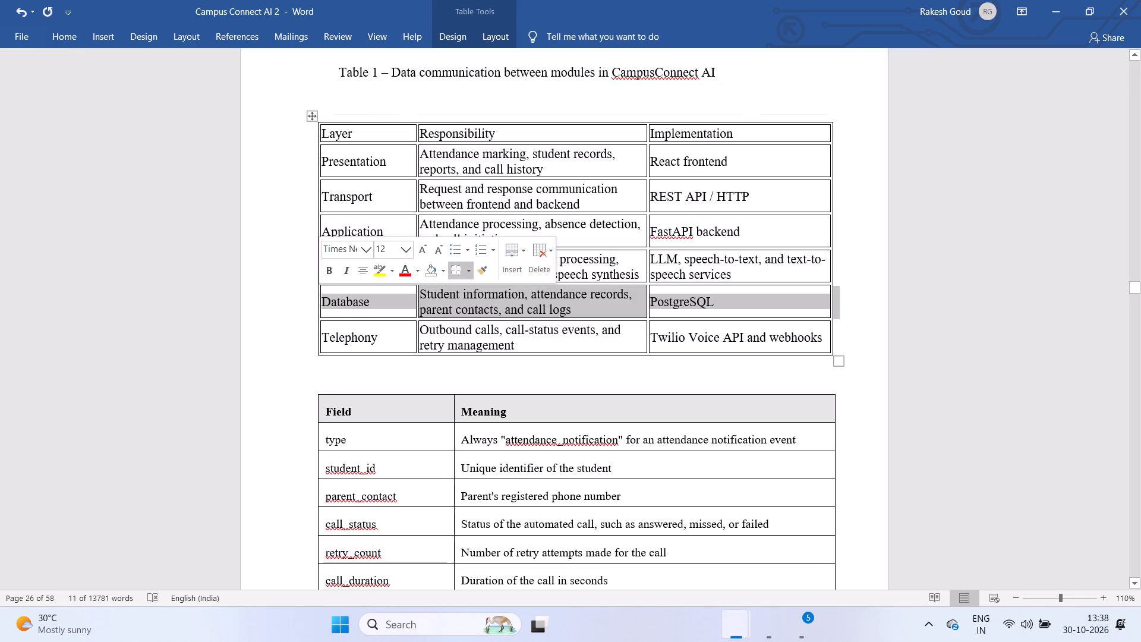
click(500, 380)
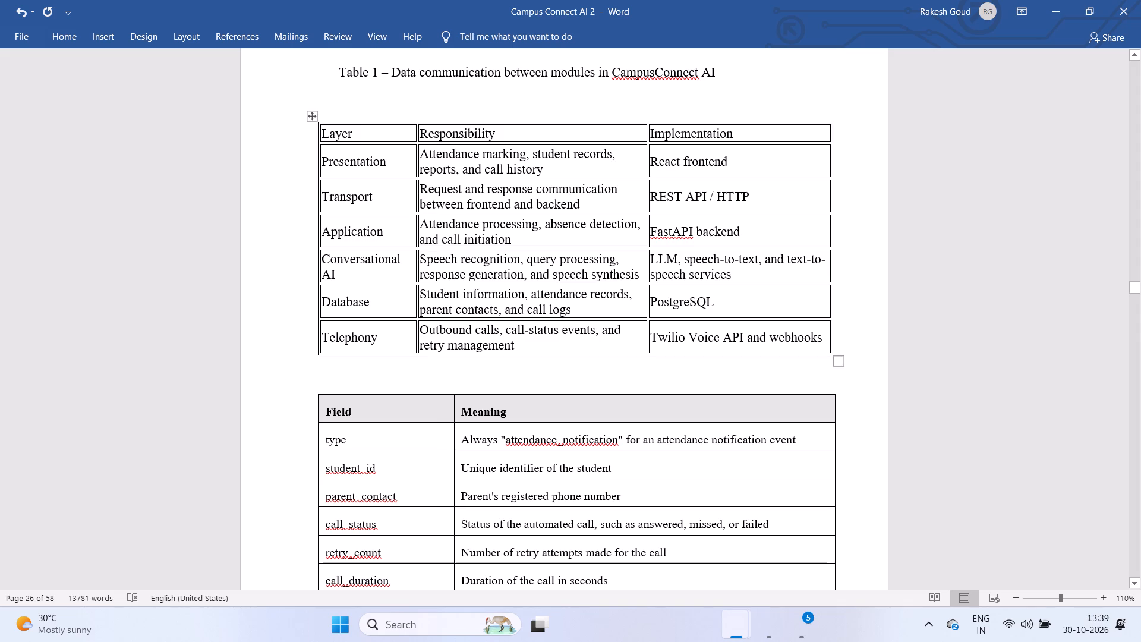
In Borders and Shading, set the line width to ¼ pt and the border setting to None for the whole Layer/Responsibility/Implementation table.
drag(323, 137, 721, 262)
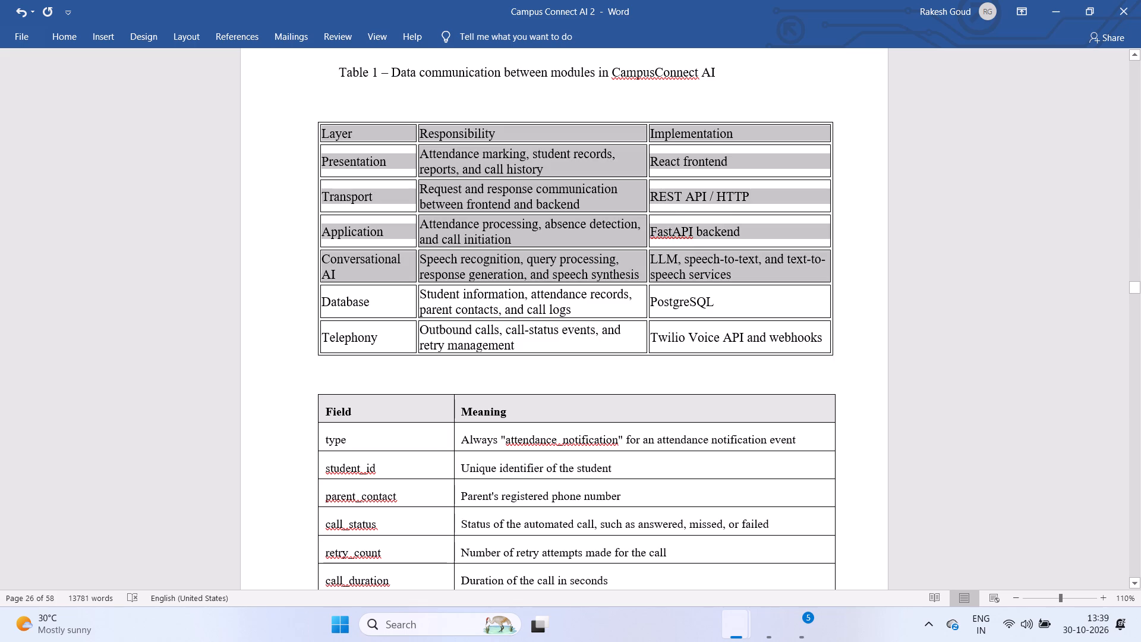
drag(721, 262, 780, 331)
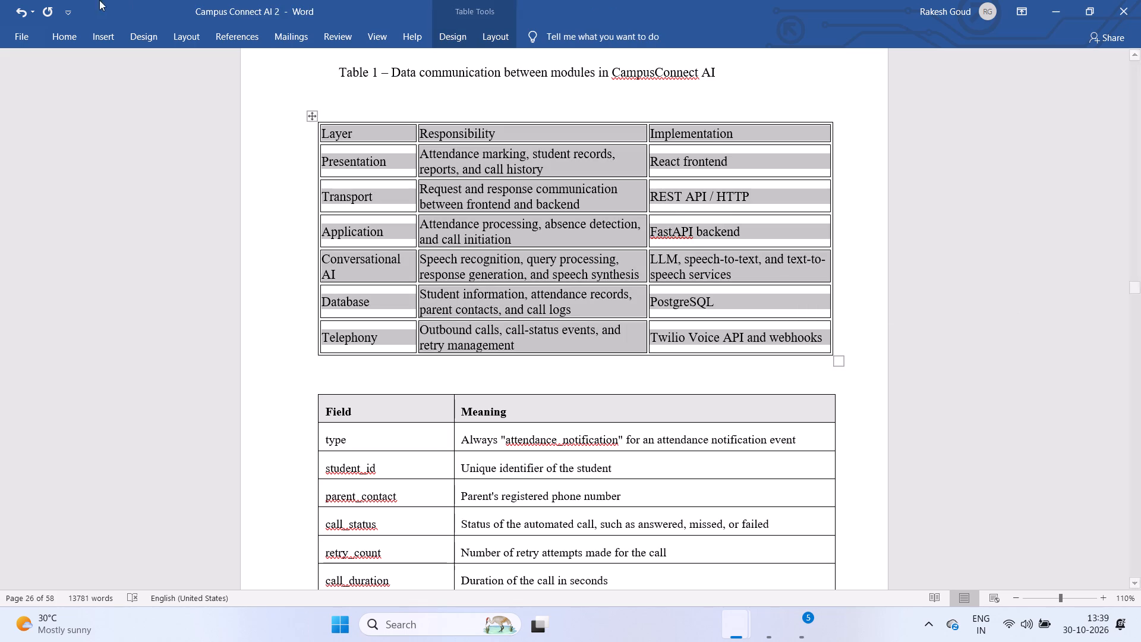
click(78, 32)
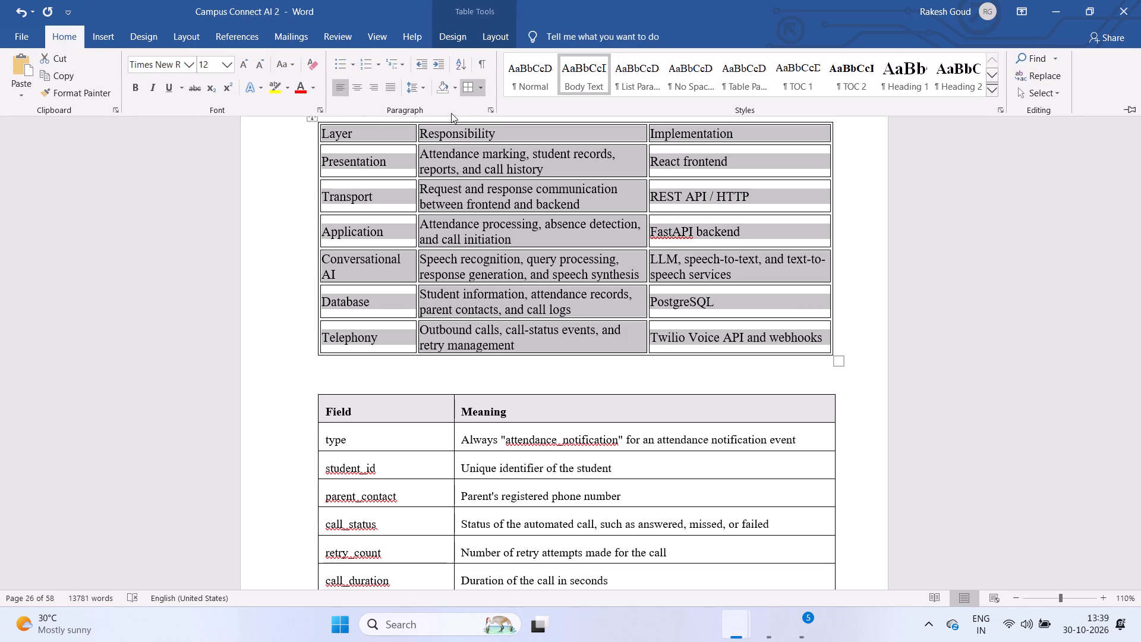
click(483, 91)
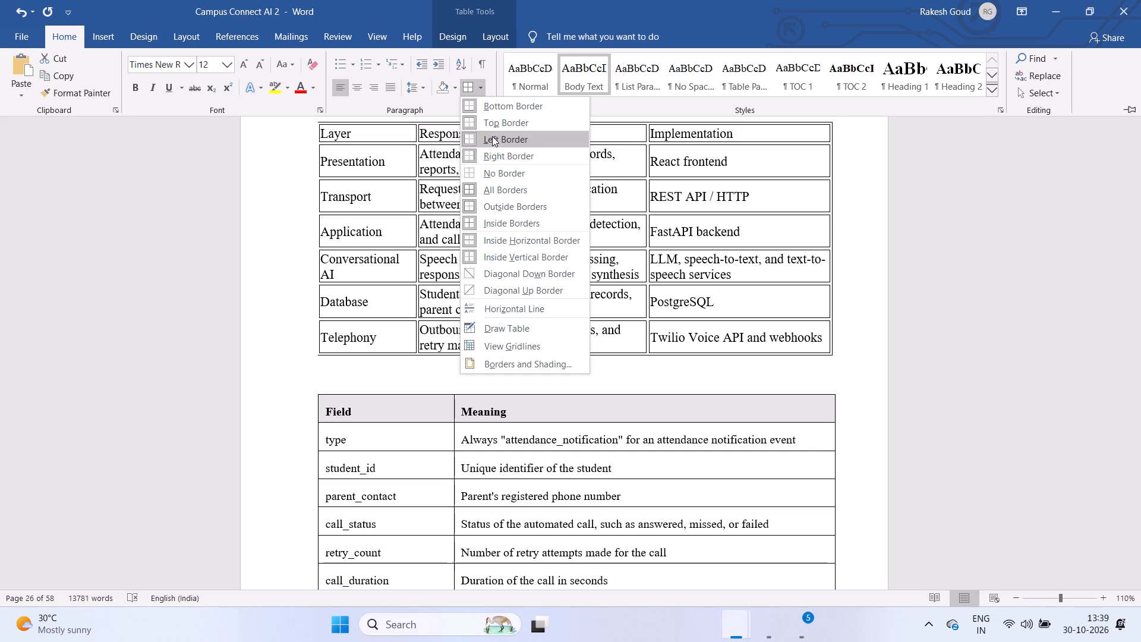
click(510, 368)
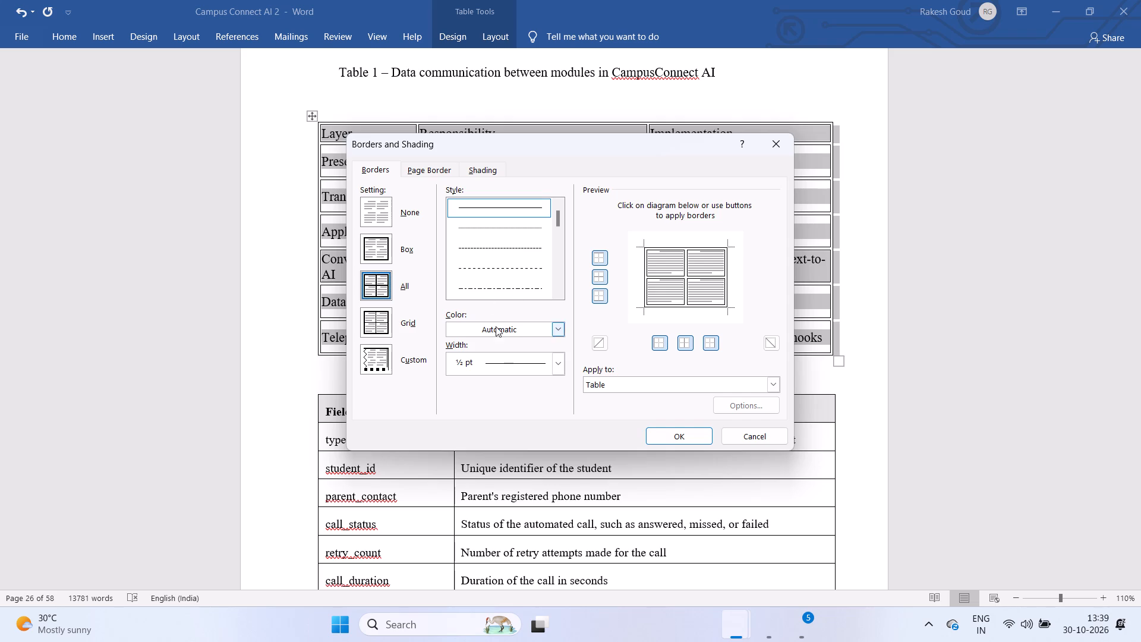
click(559, 366)
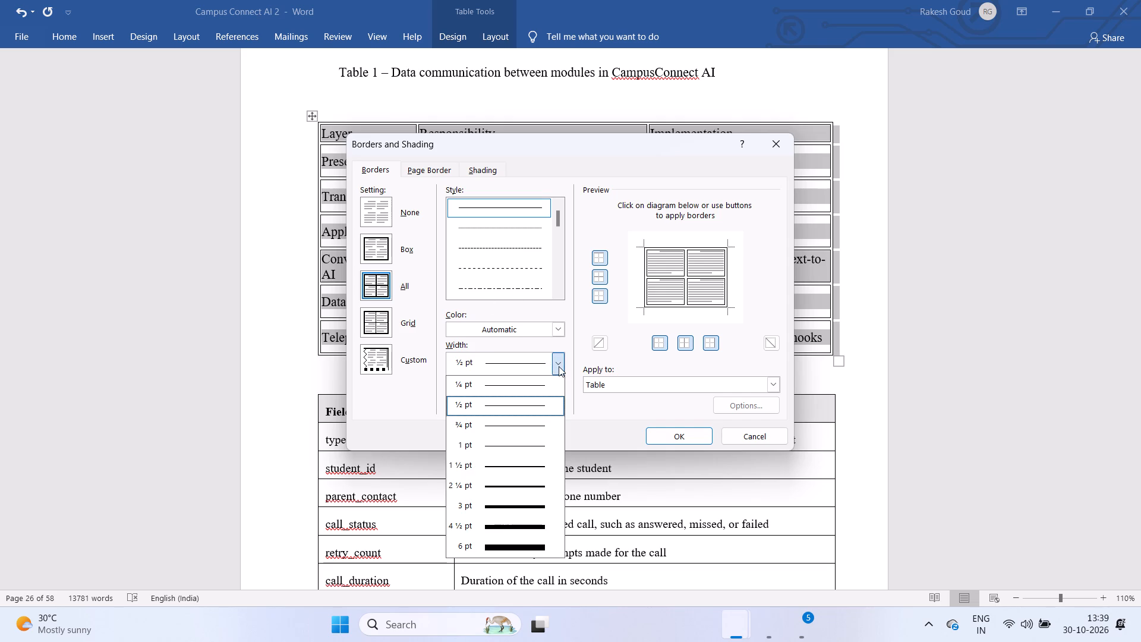
click(521, 388)
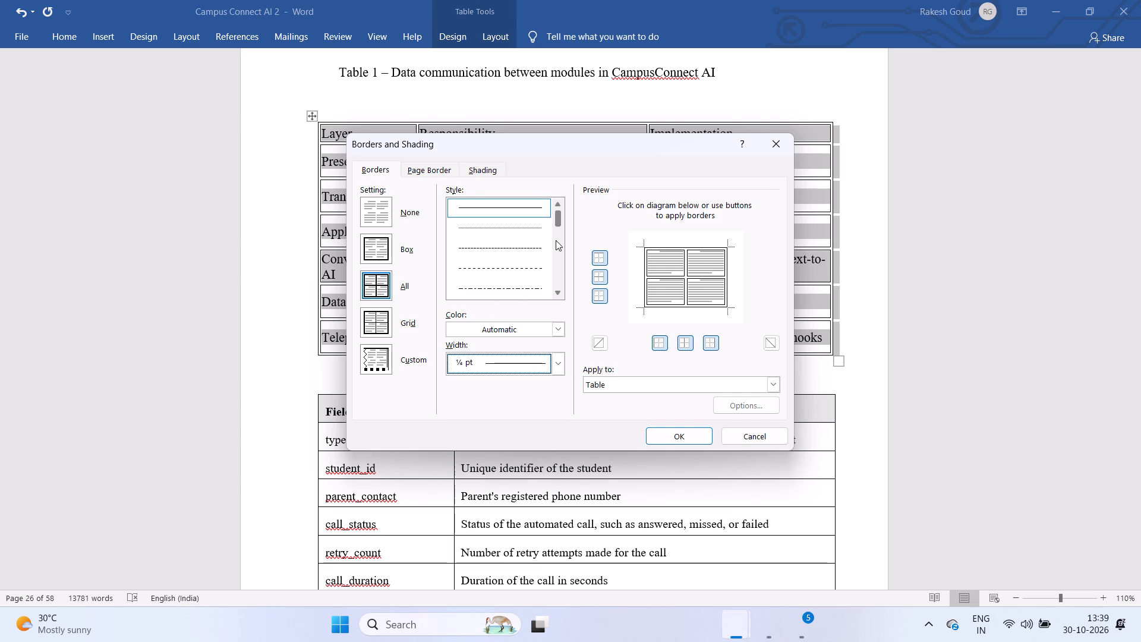
click(374, 215)
click(674, 435)
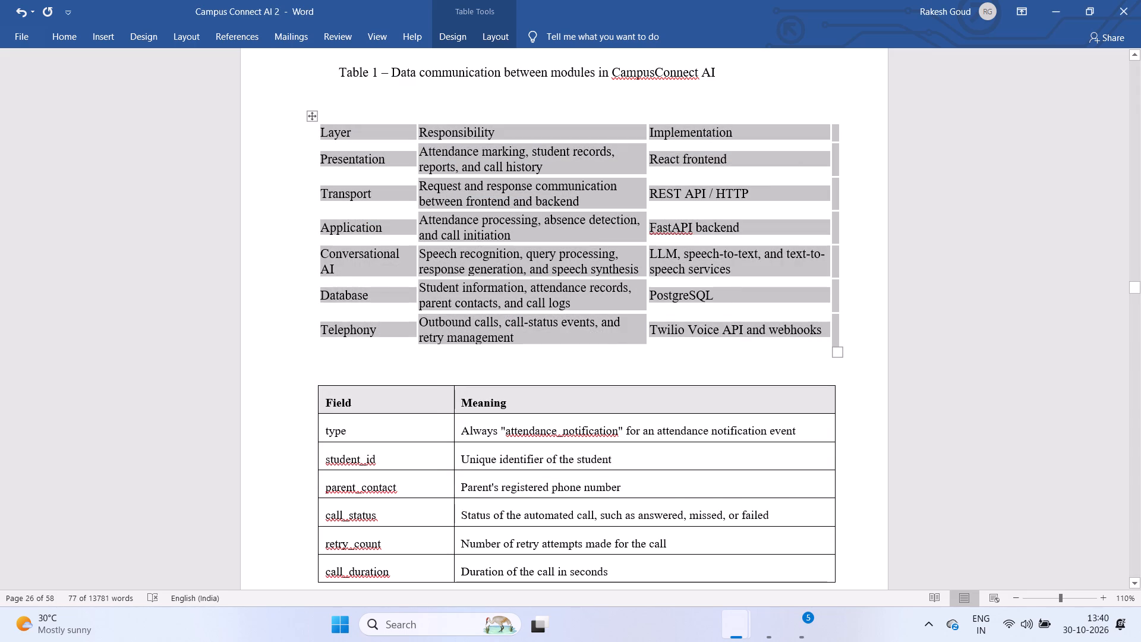
click(754, 367)
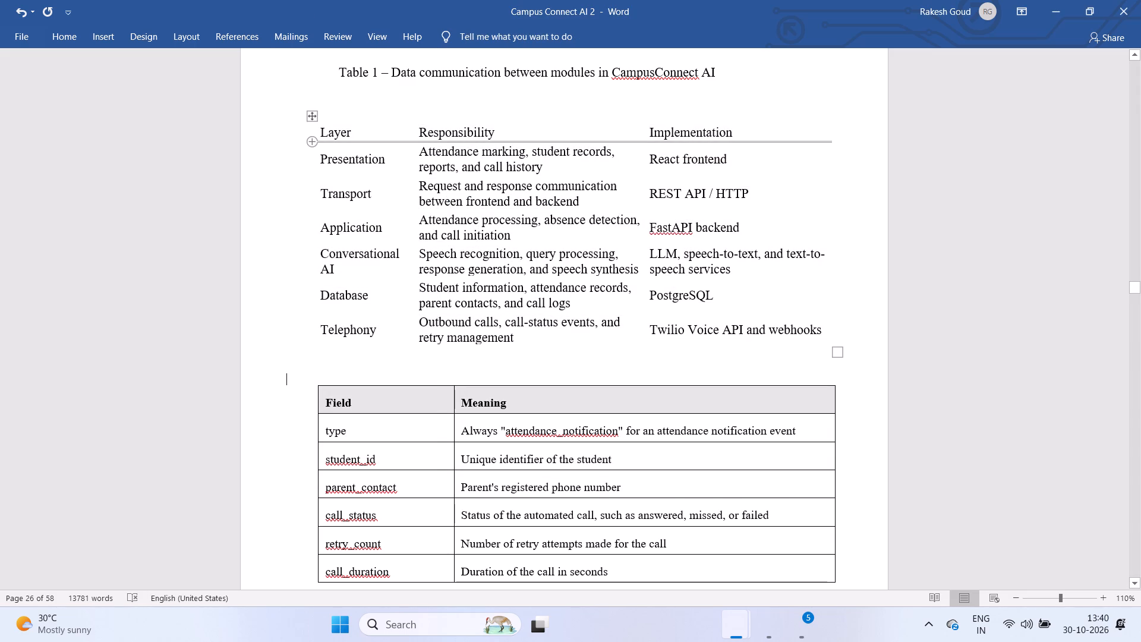
Apply All Borders to every cell of the borderless Layer/Responsibility/Implementation table and deselect it.
drag(319, 130, 622, 275)
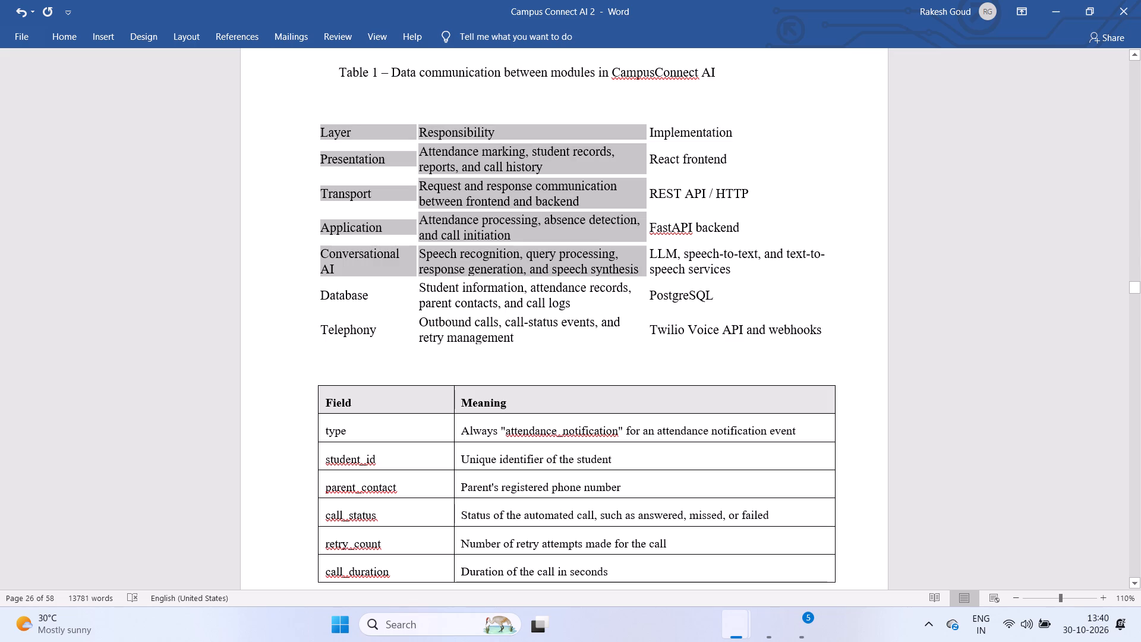
drag(622, 275, 805, 373)
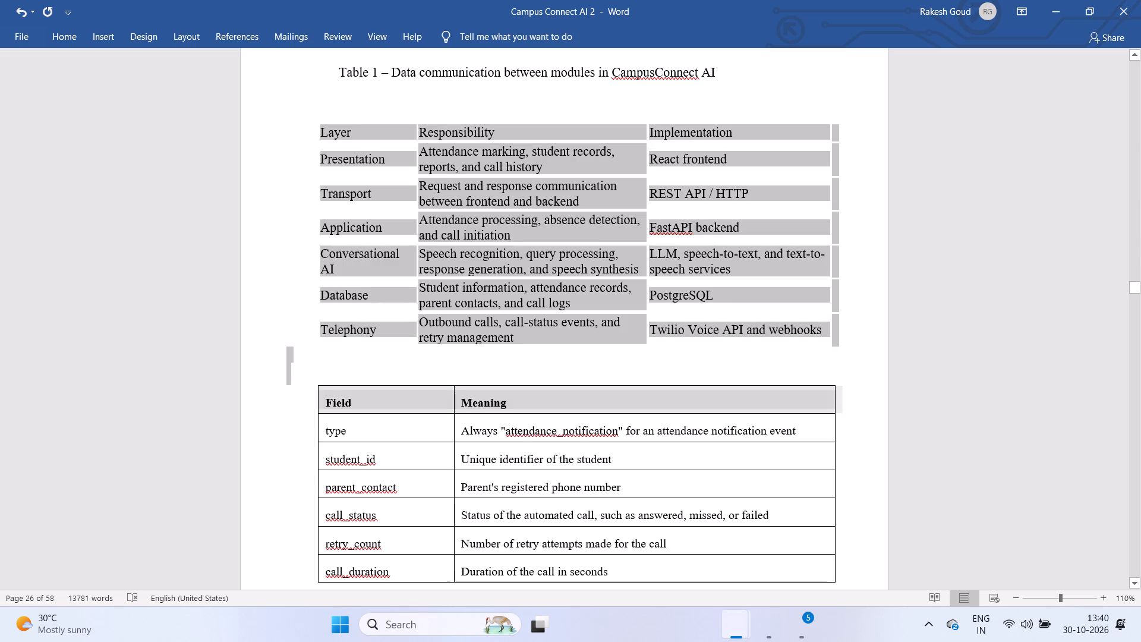
drag(805, 373, 828, 339)
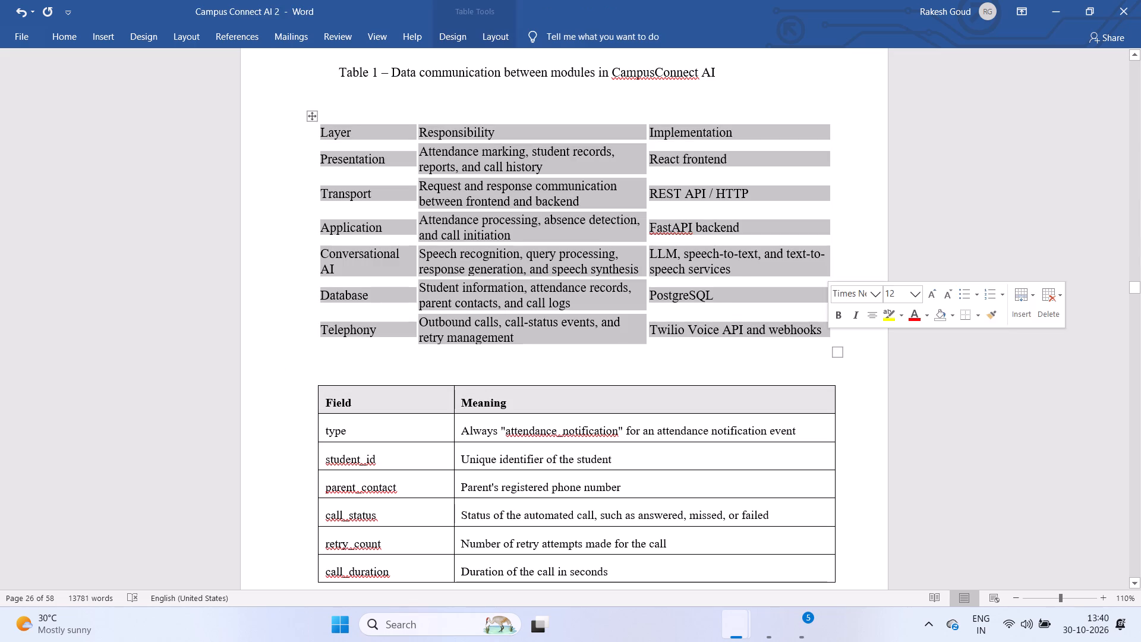
click(67, 36)
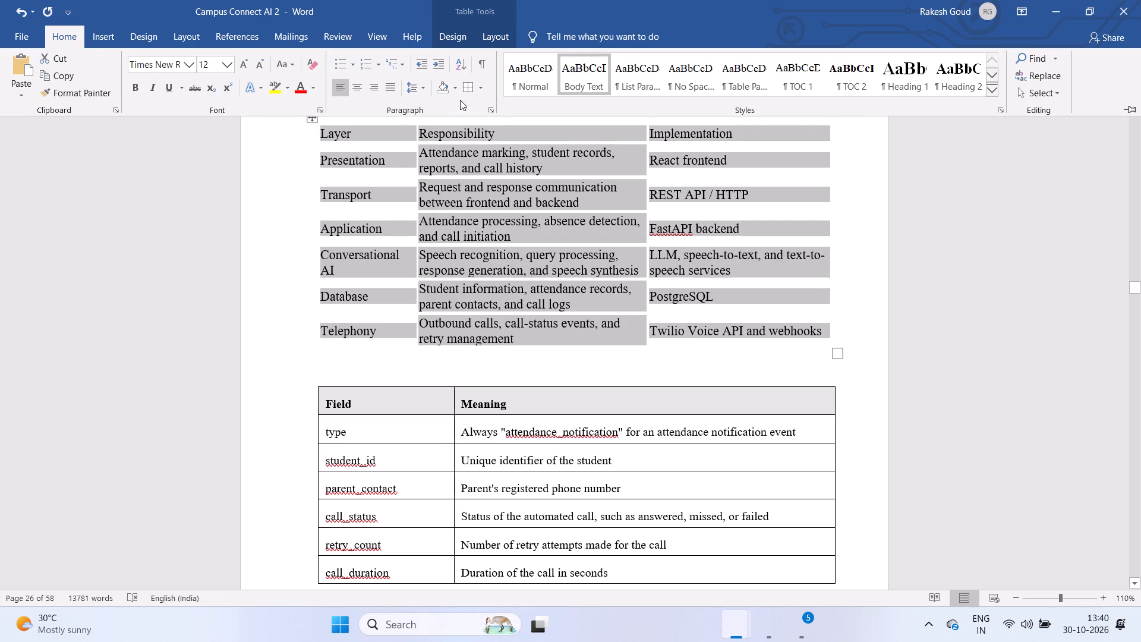
click(481, 90)
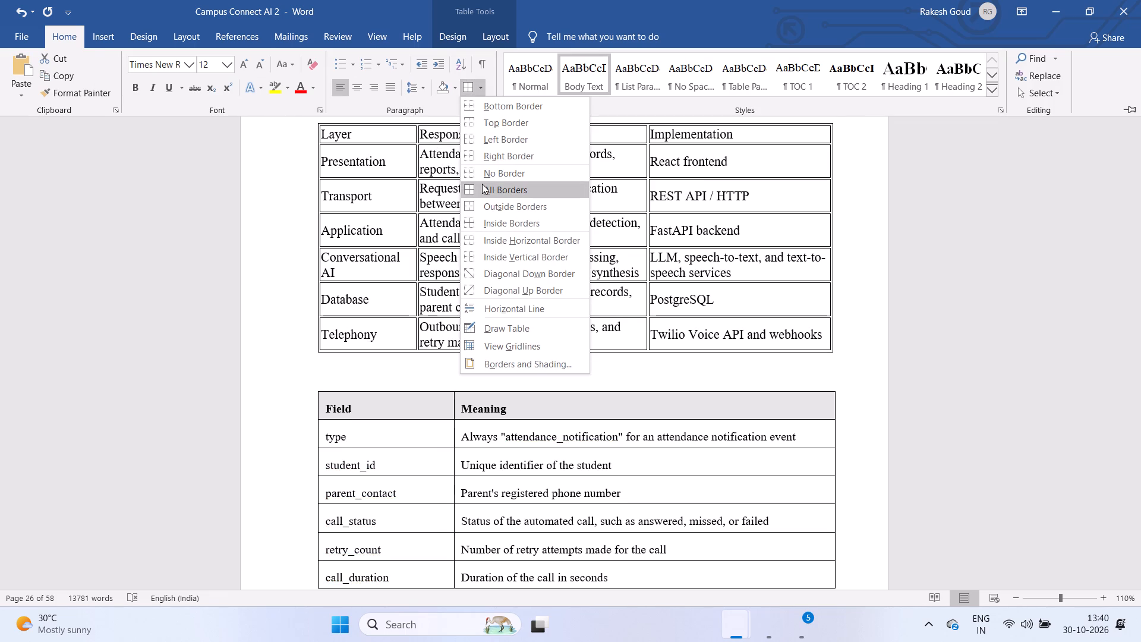
click(482, 184)
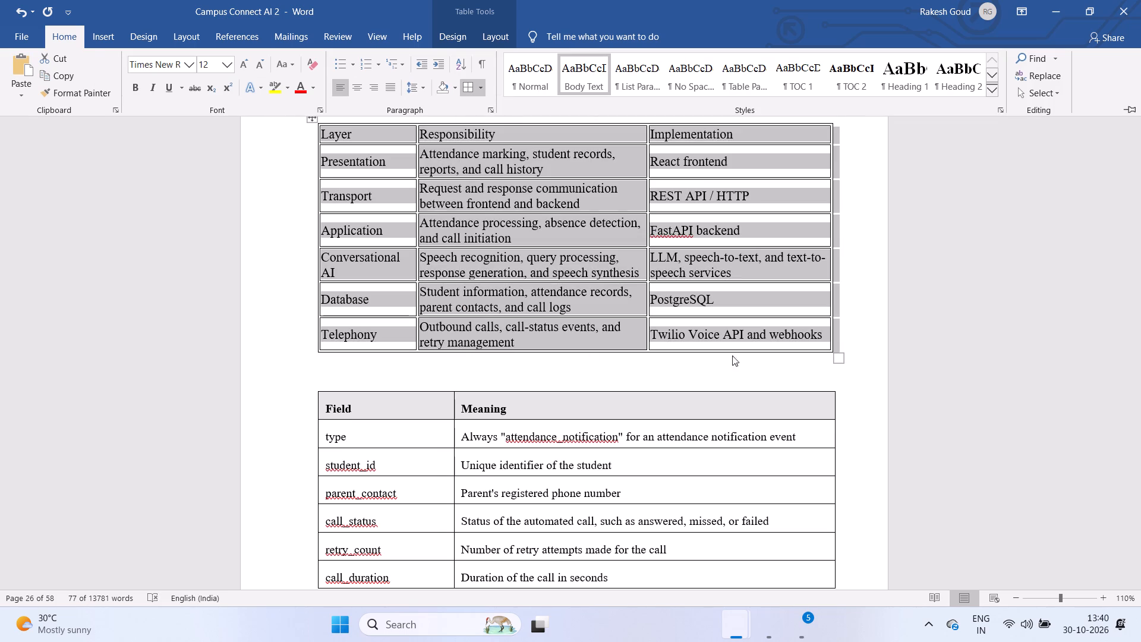
click(734, 376)
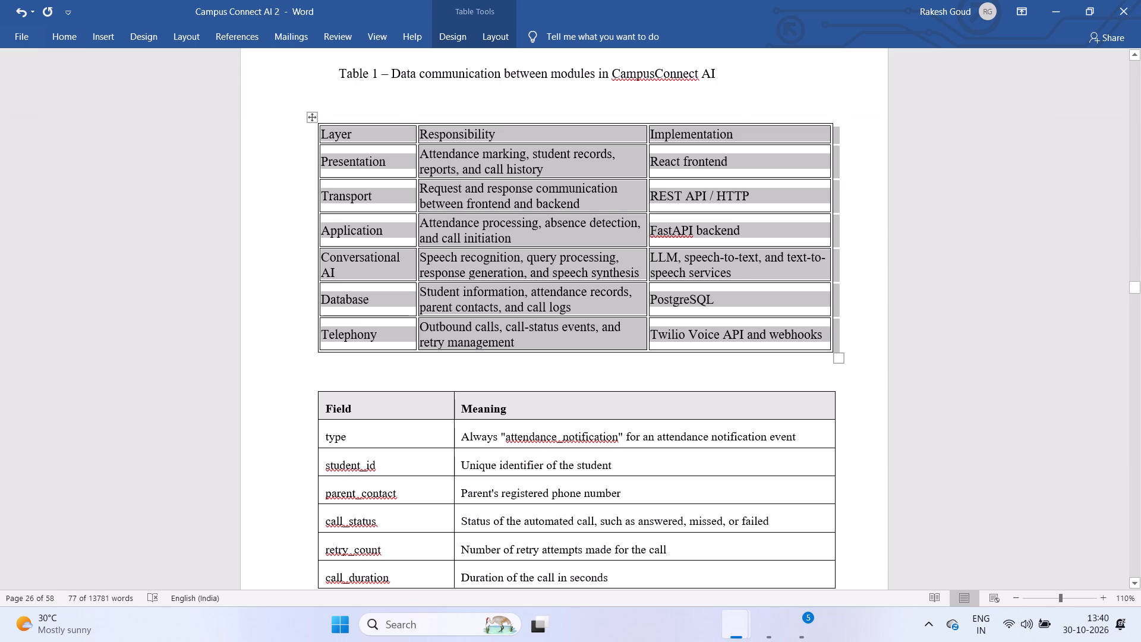
click(734, 376)
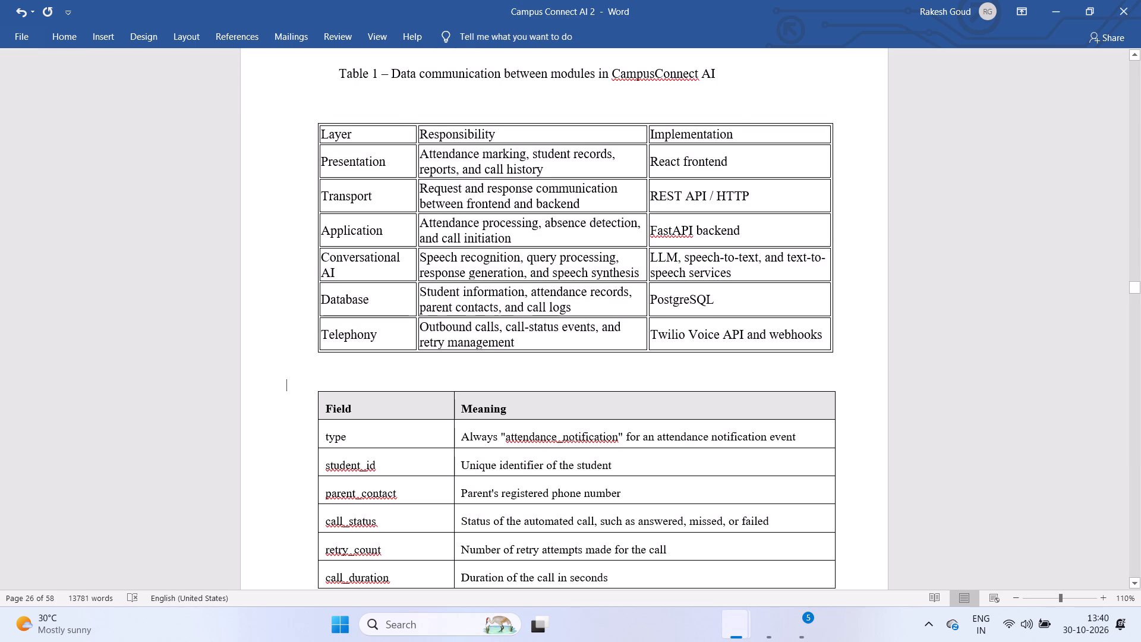
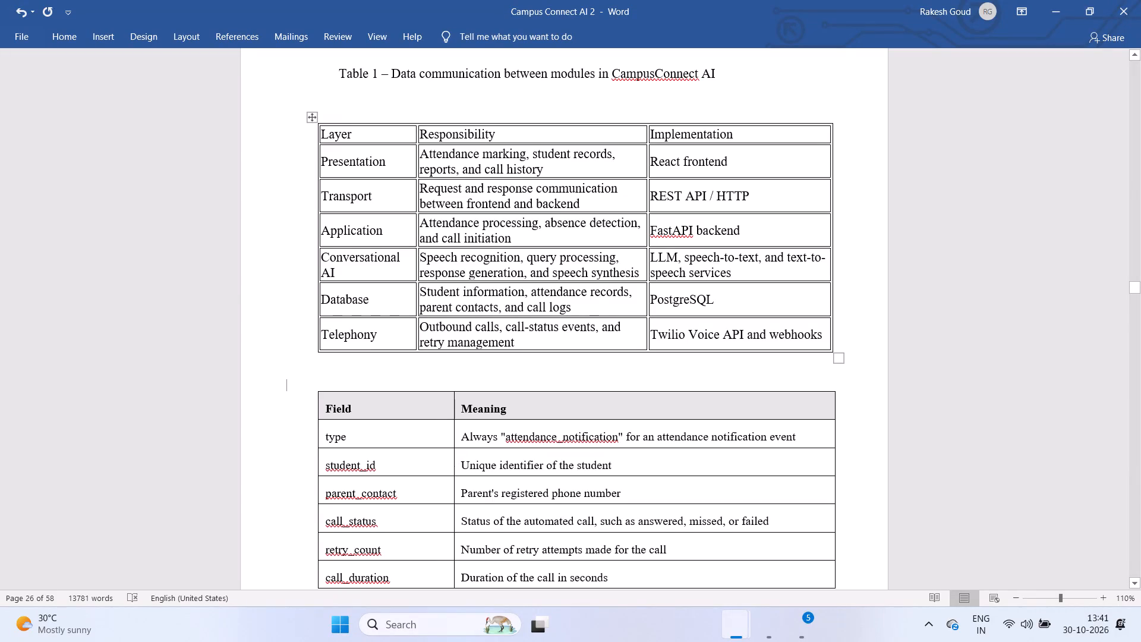
Copy the caption text "Data communication between modules in CampusConnect AI" that follows the Table 1 label.
drag(716, 74, 414, 85)
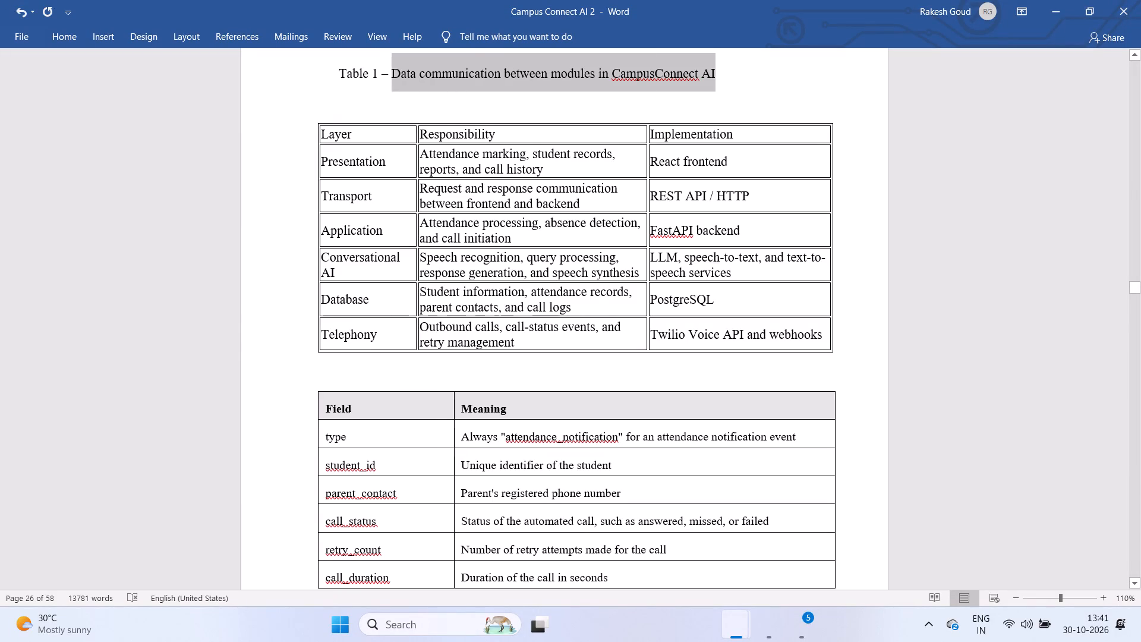
drag(414, 85, 414, 84)
key(ctrl+c)
key(ctrl+c)
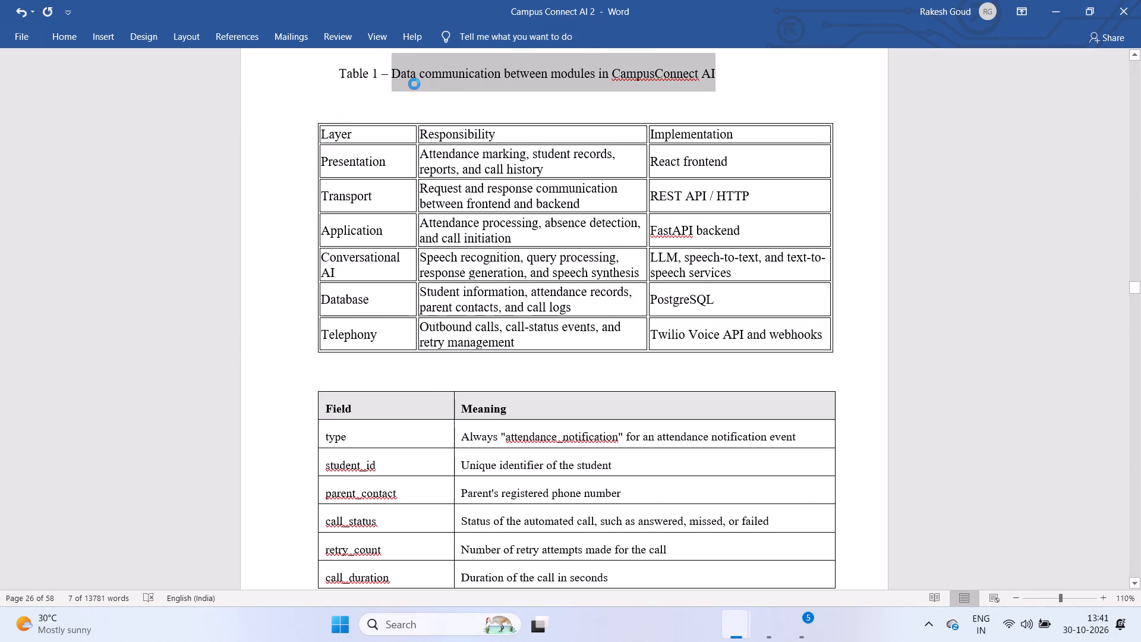
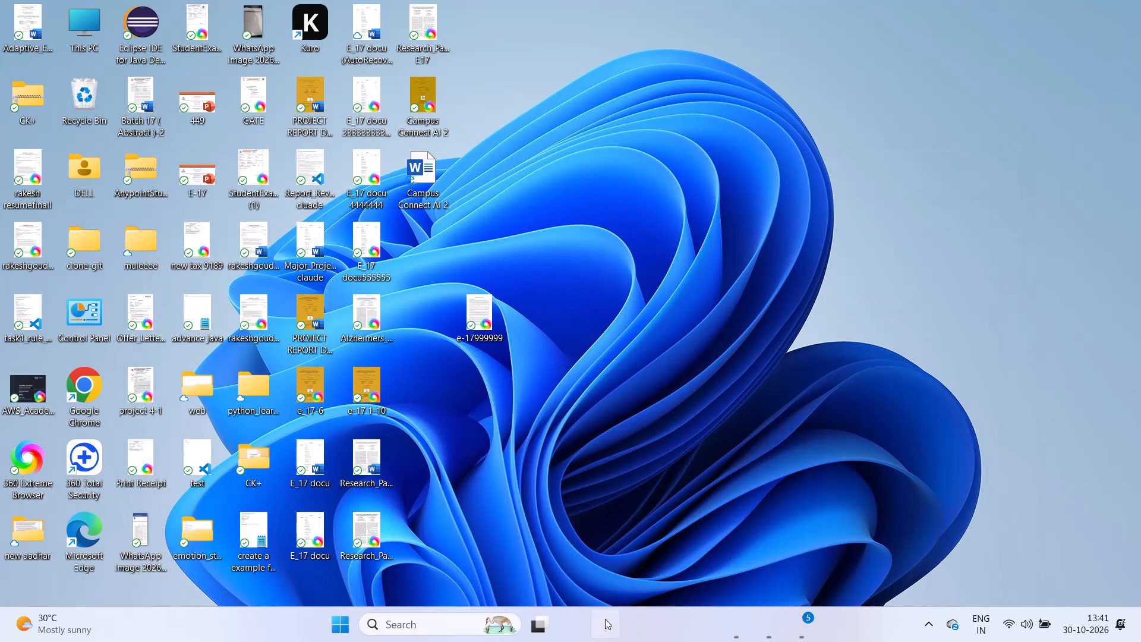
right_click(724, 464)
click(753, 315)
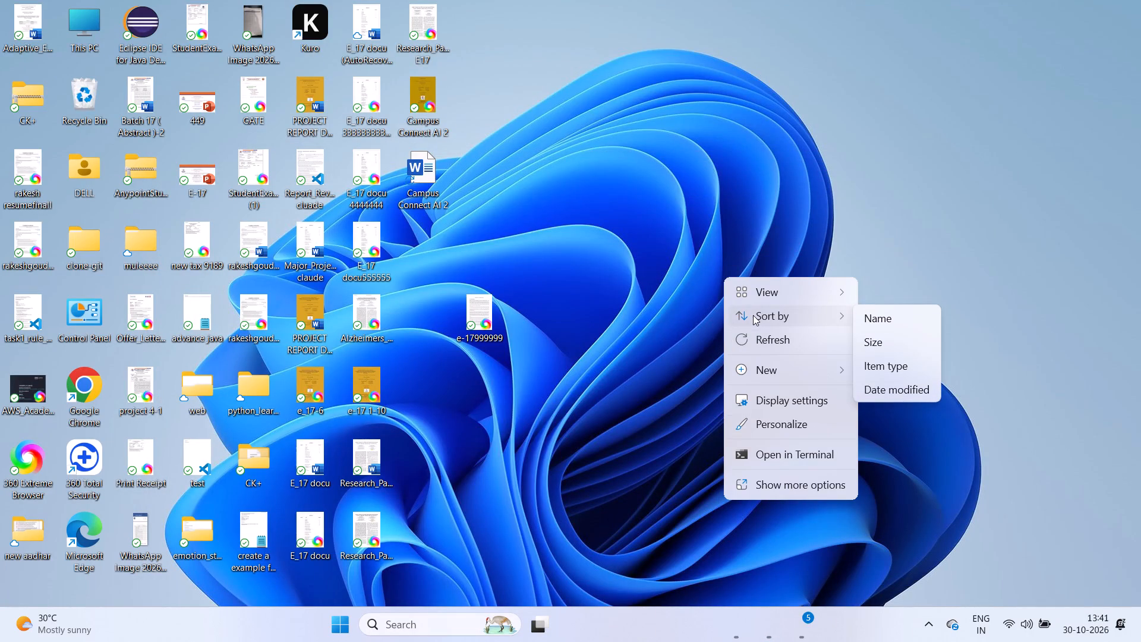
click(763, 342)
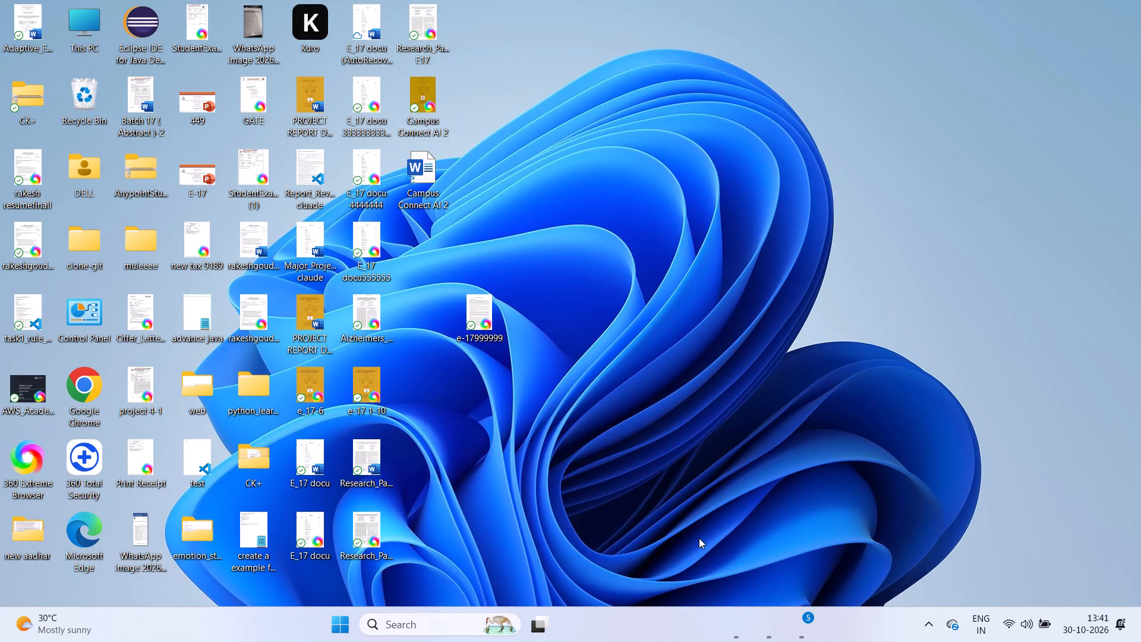
Open Google Chrome with the university profile and search for the copied text "Data communication between modules in CampusConnect AI".
click(446, 625)
text(ch)
click(470, 231)
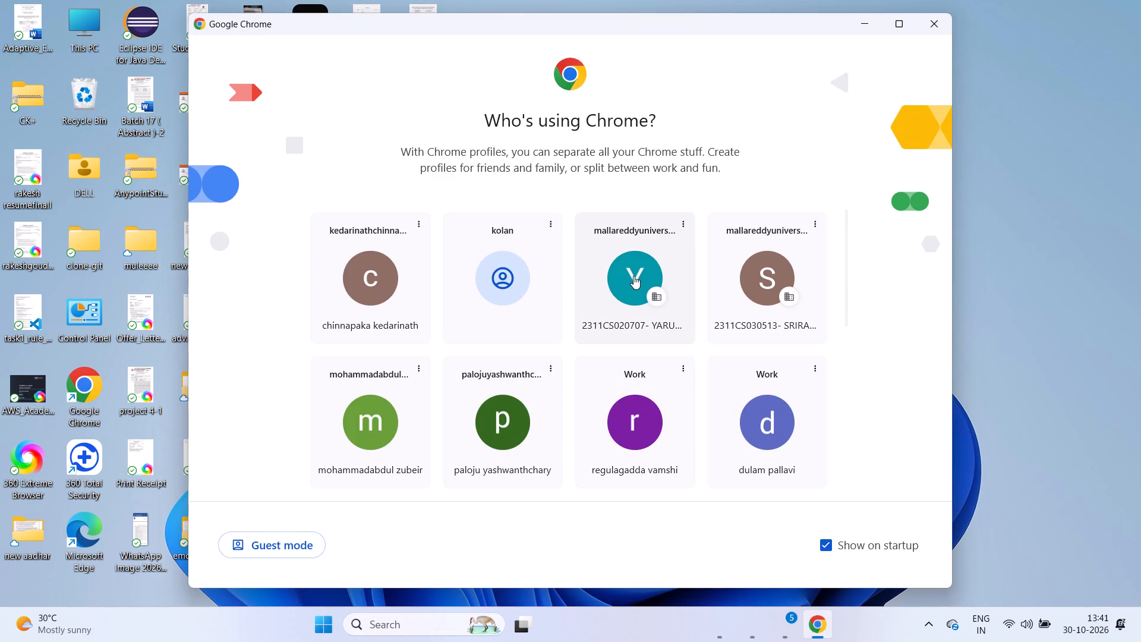
click(630, 276)
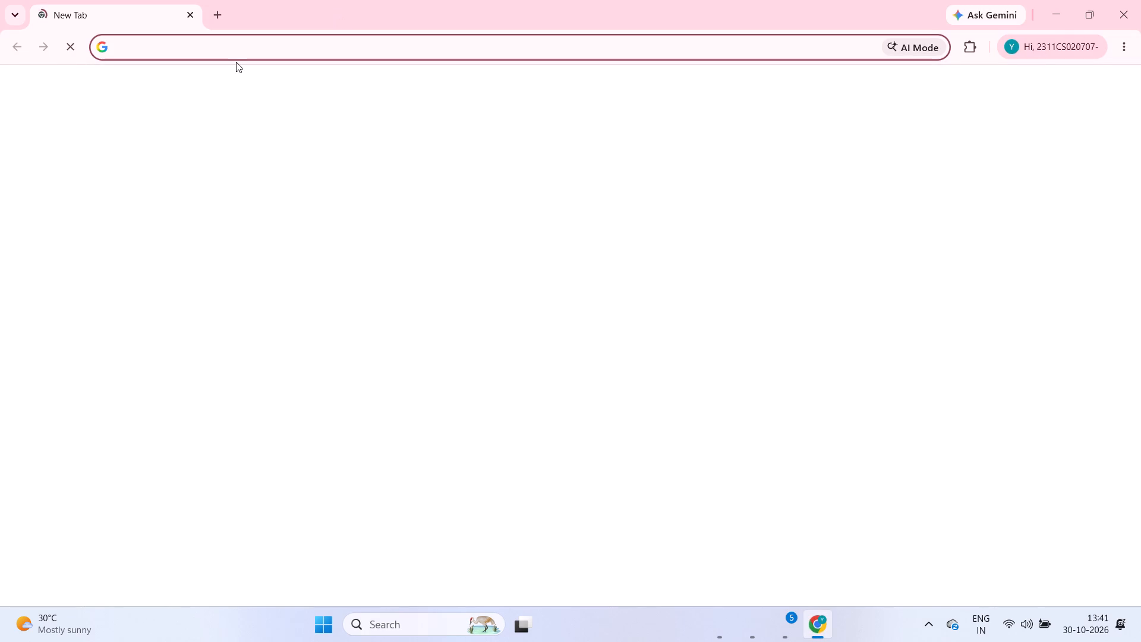
key(ctrl+v)
key(Return)
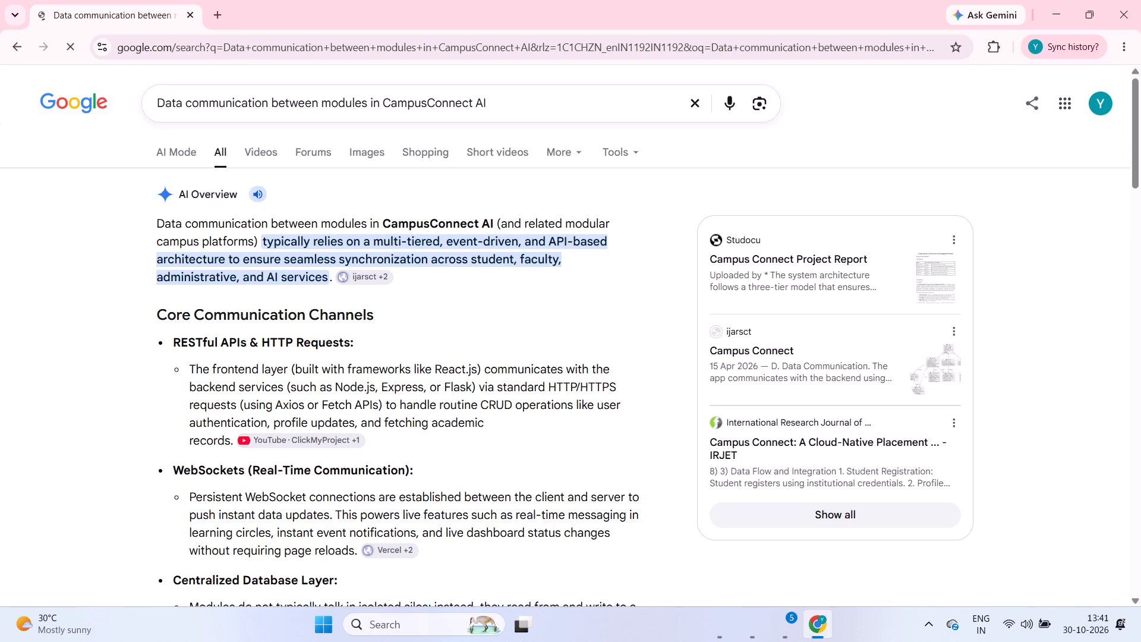
Examine the image results for a table on data communication between CampusConnect AI modules.
click(361, 152)
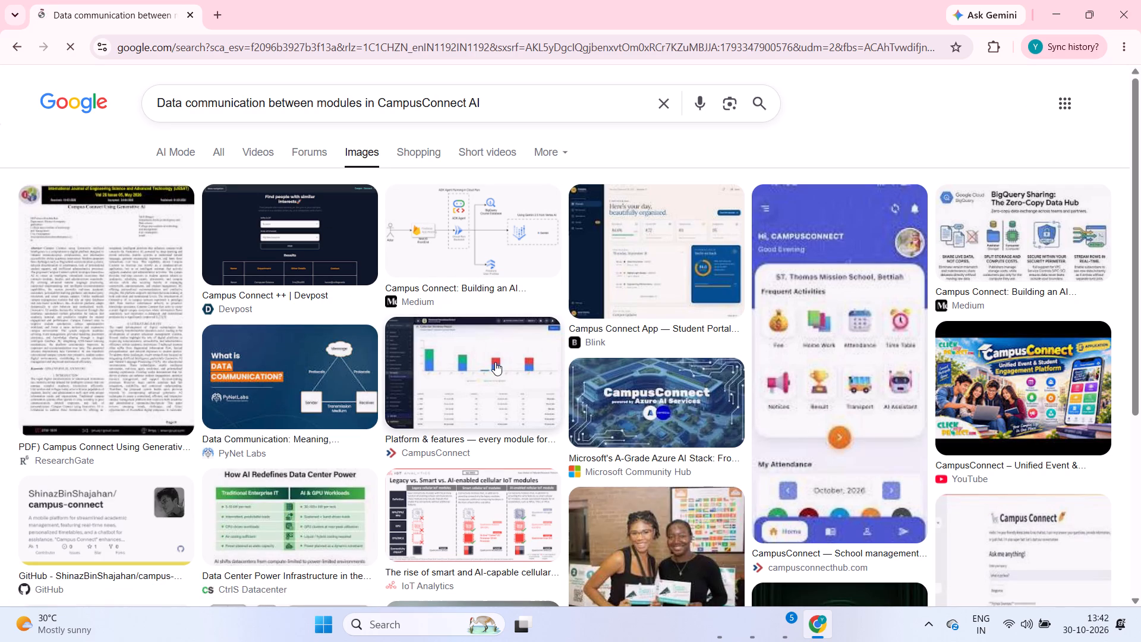
scroll(495, 362, down, 2)
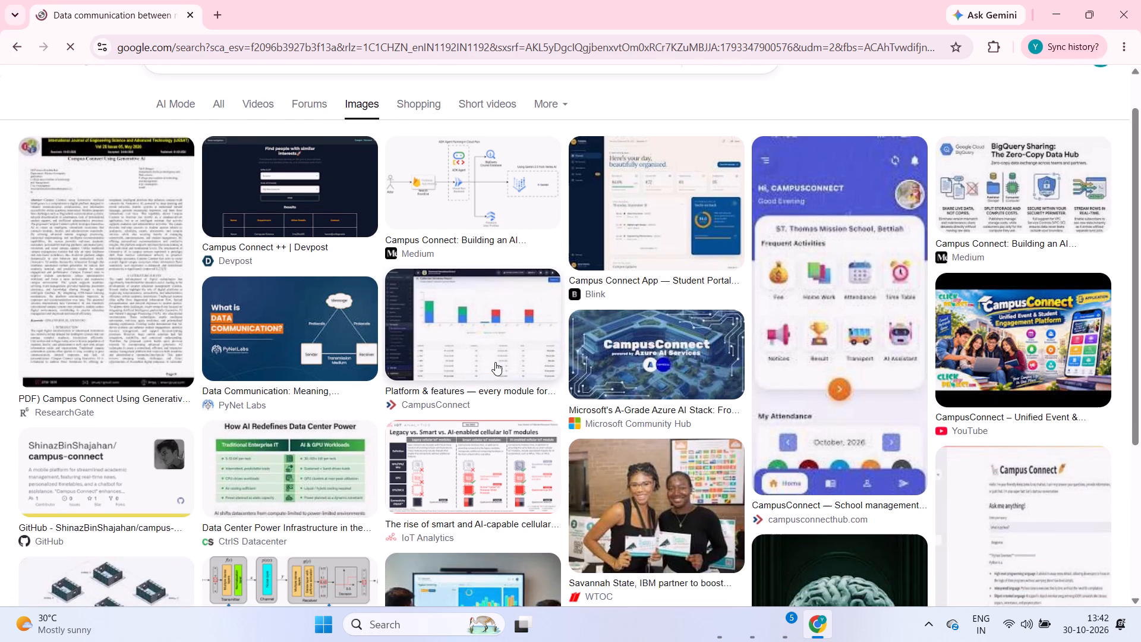
scroll(495, 362, down, 2)
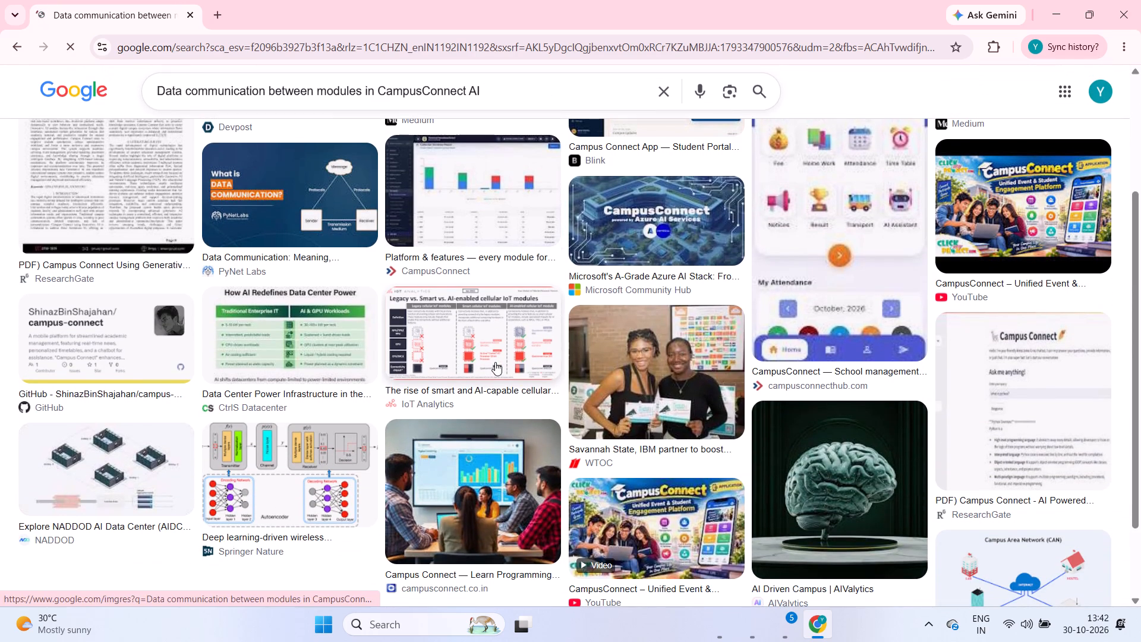
scroll(495, 362, down, 3)
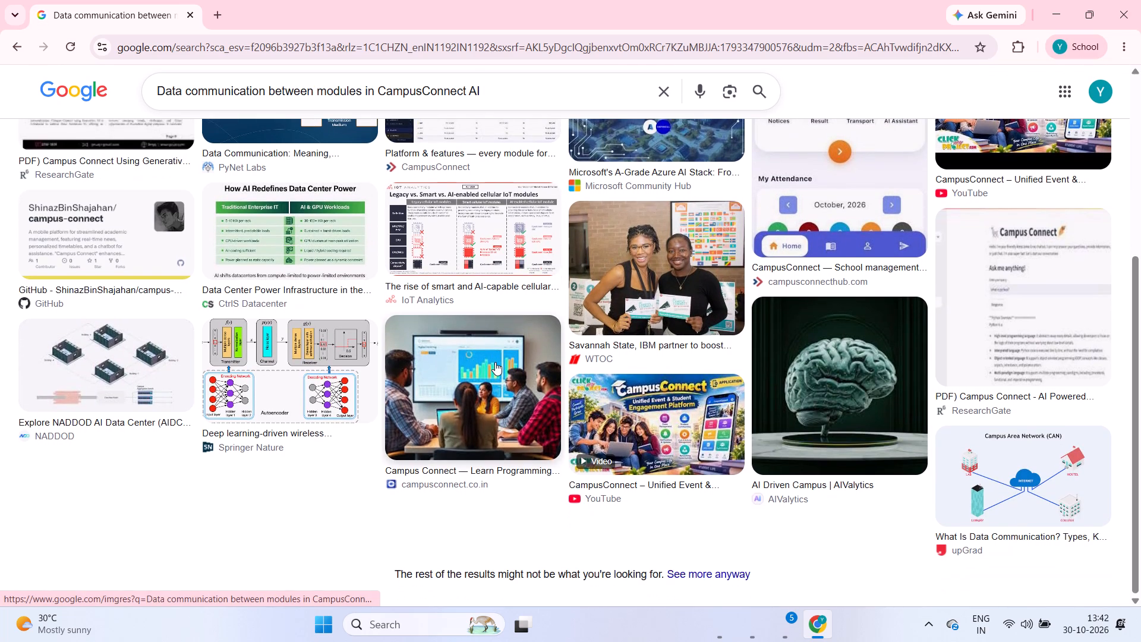
scroll(495, 362, down, 4)
scroll(495, 362, up, 4)
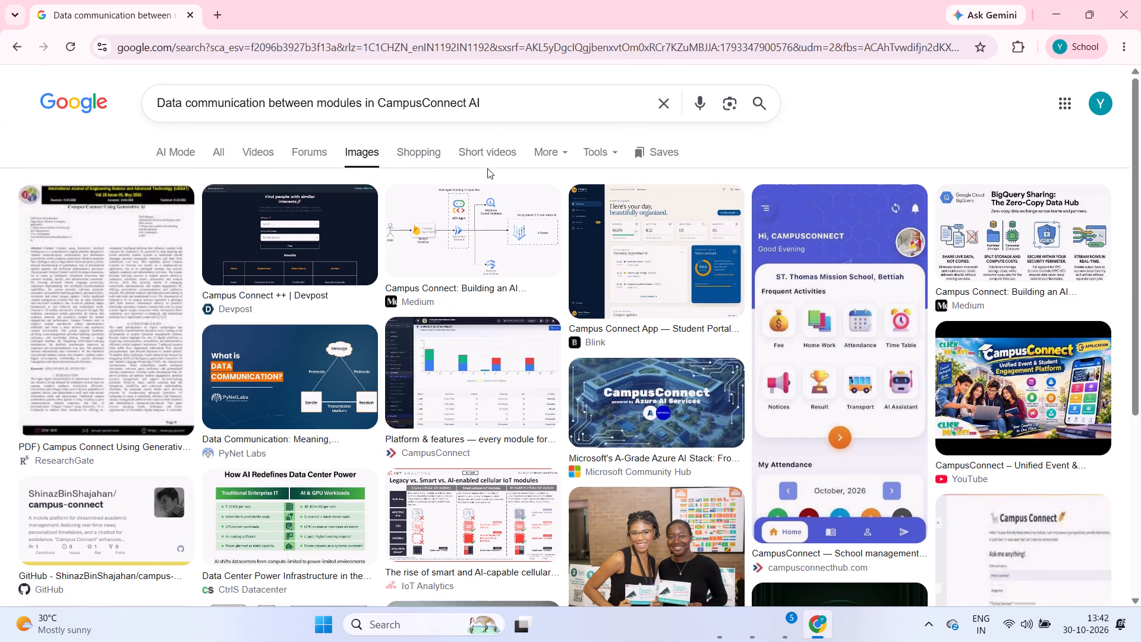
Refine the image search by adding "give me the table" to the end of the query.
click(531, 99)
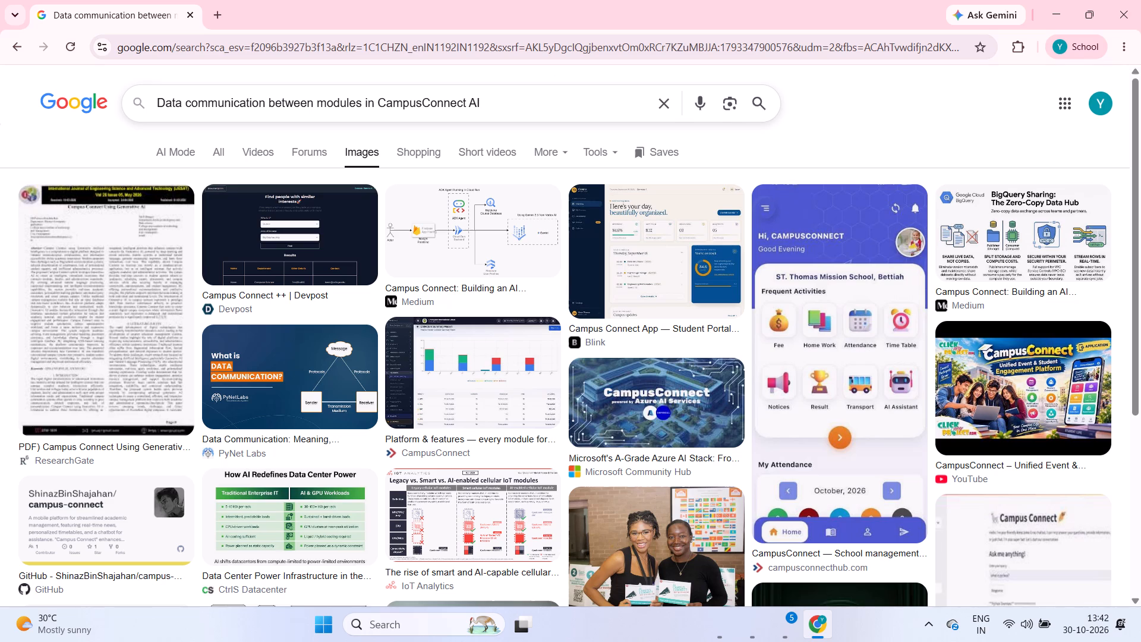
key(space)
text(give me)
key(space)
text(the ta)
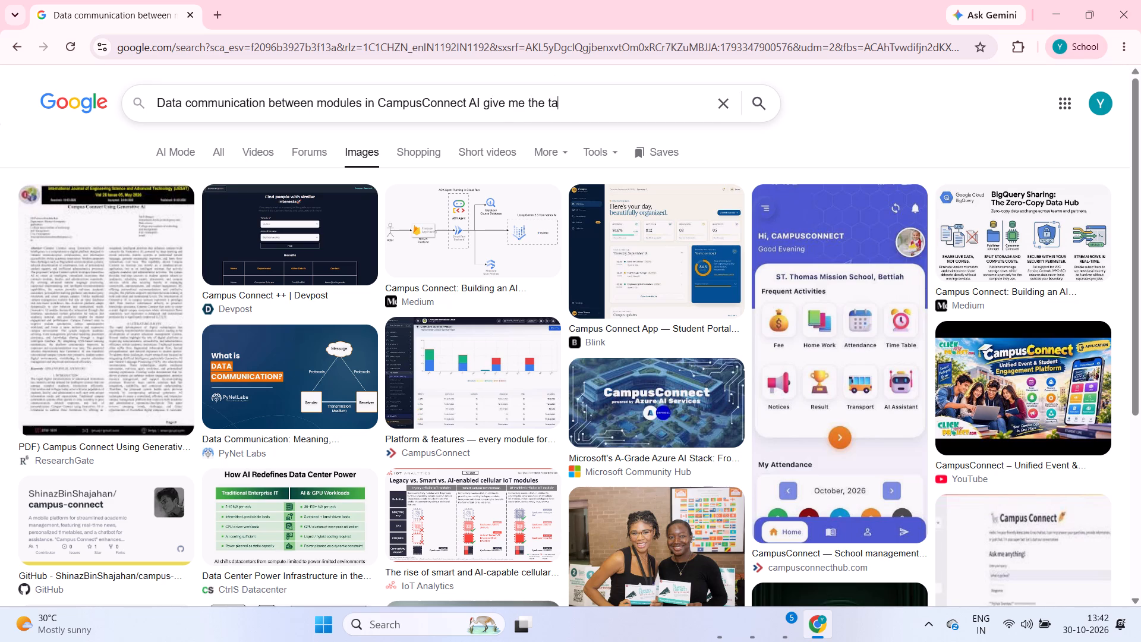
text(ble)
key(Return)
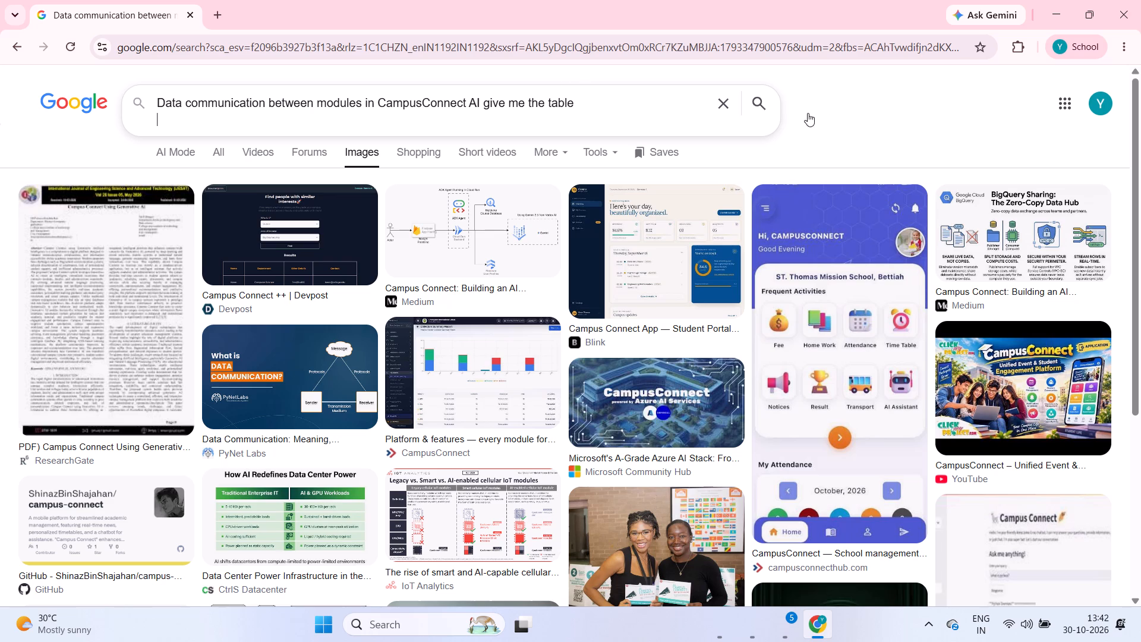
click(766, 100)
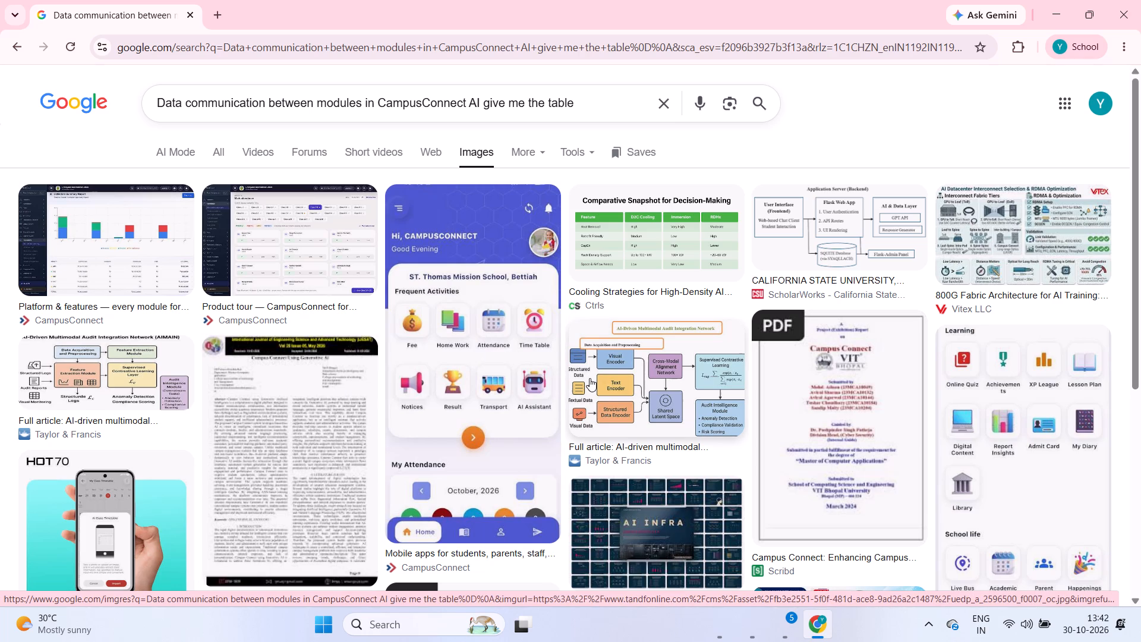
Examine the refined image results, preview the comparison table image and a related table image, and clear the search query.
scroll(590, 378, down, 5)
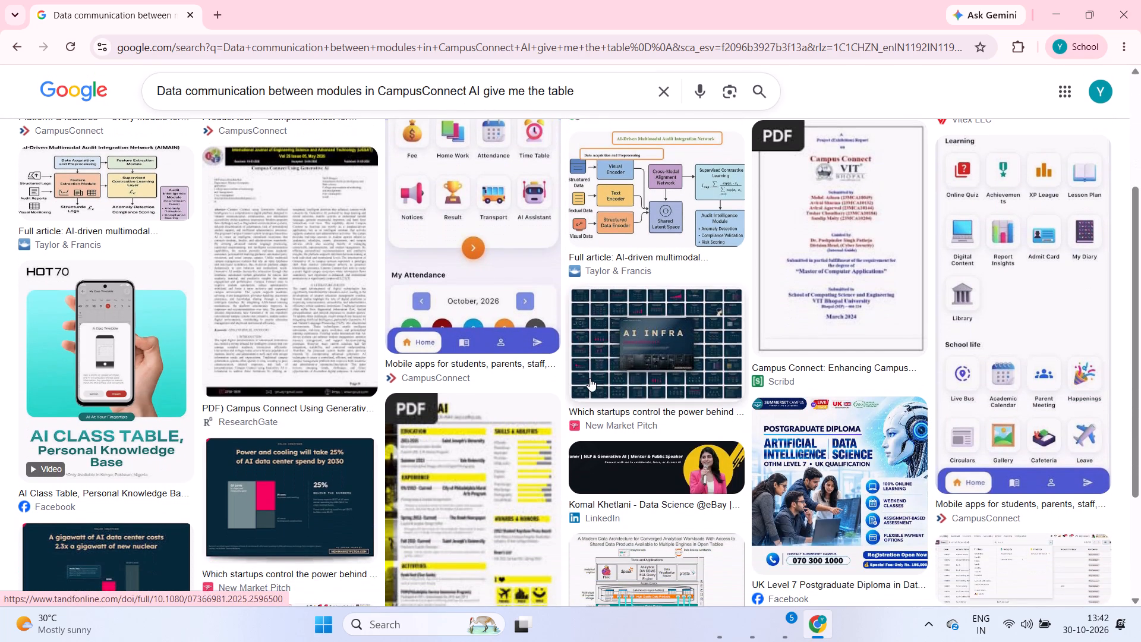
scroll(590, 378, down, 2)
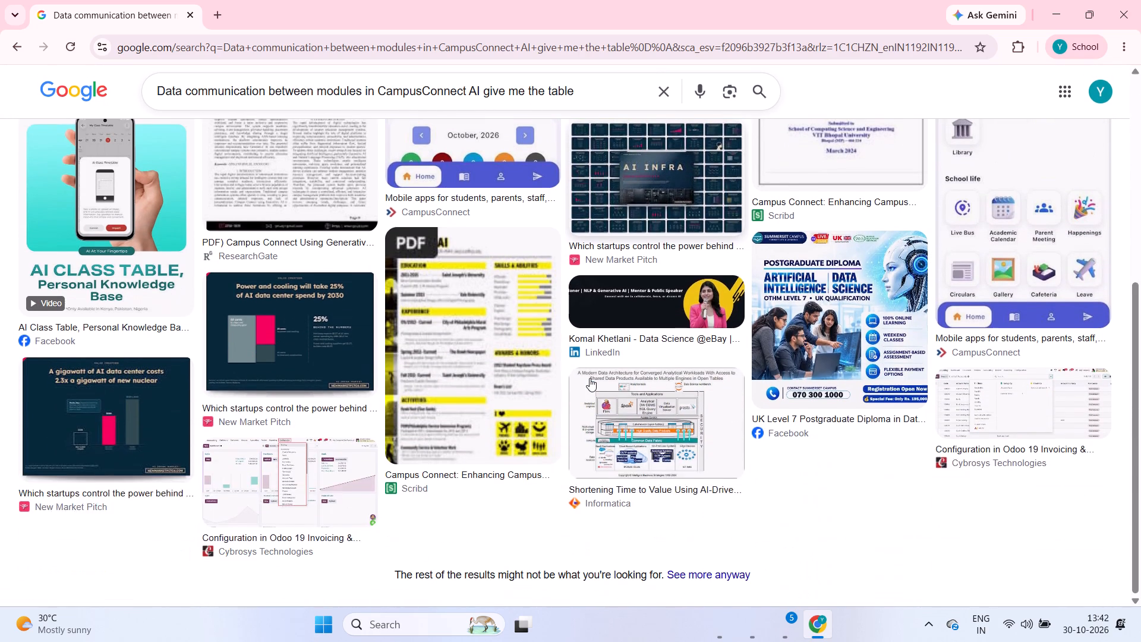
scroll(590, 378, down, 2)
scroll(590, 378, up, 5)
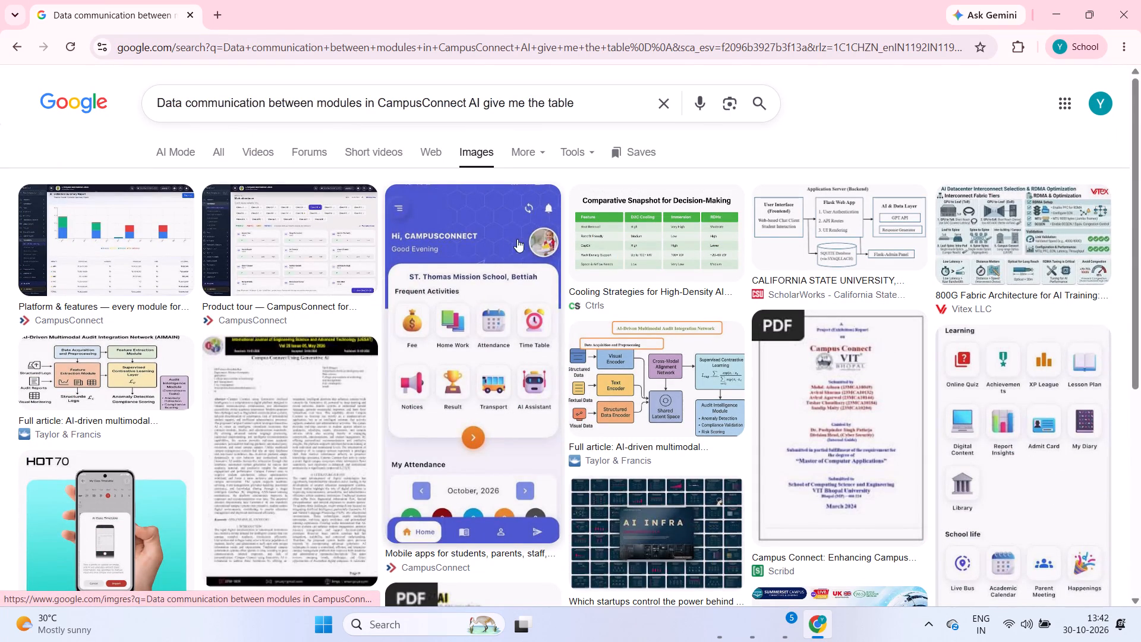
click(607, 247)
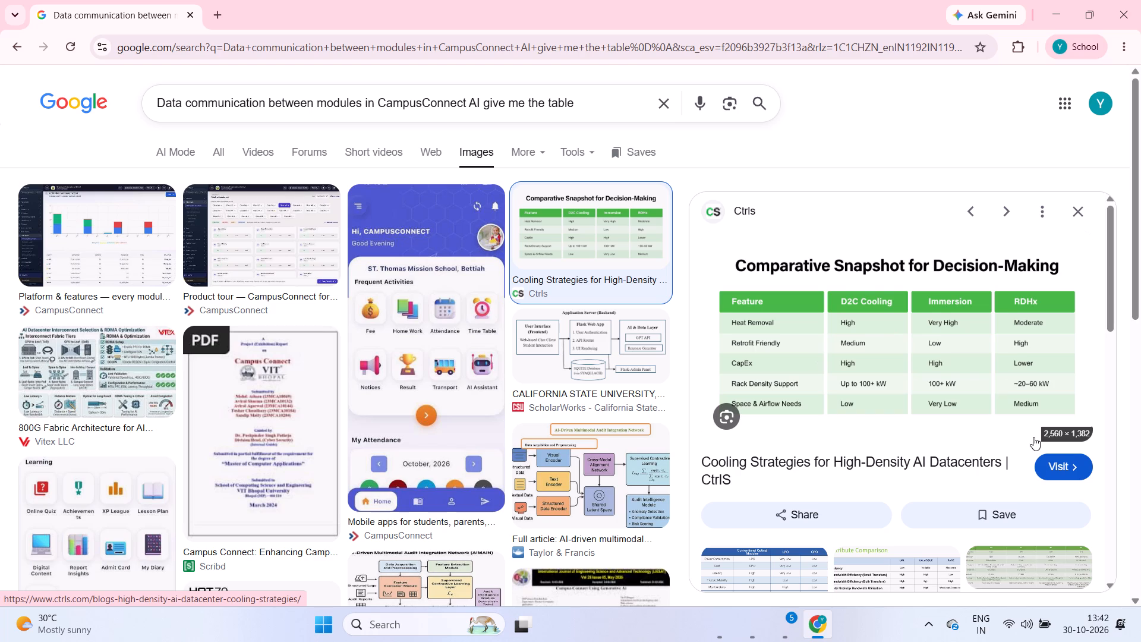
scroll(950, 462, down, 3)
click(761, 520)
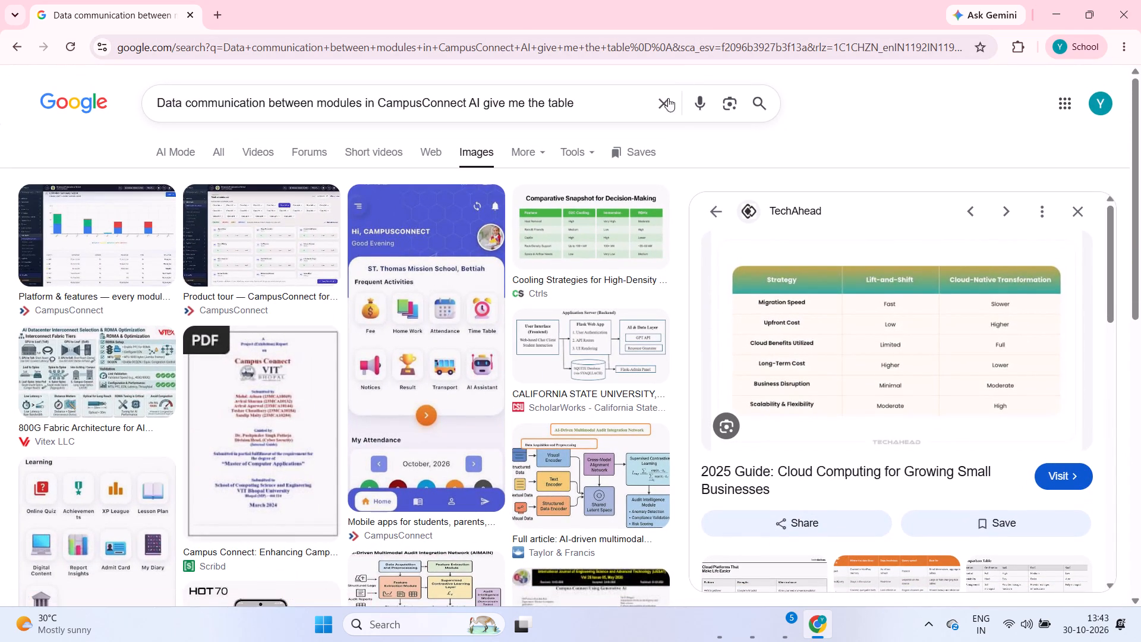
click(663, 108)
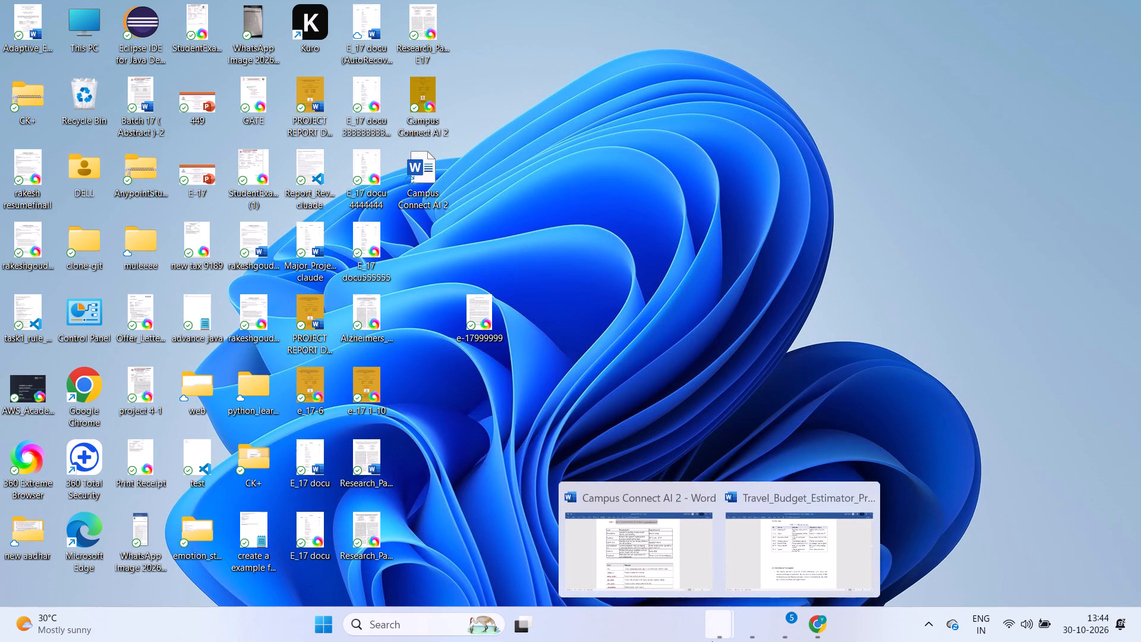
click(669, 556)
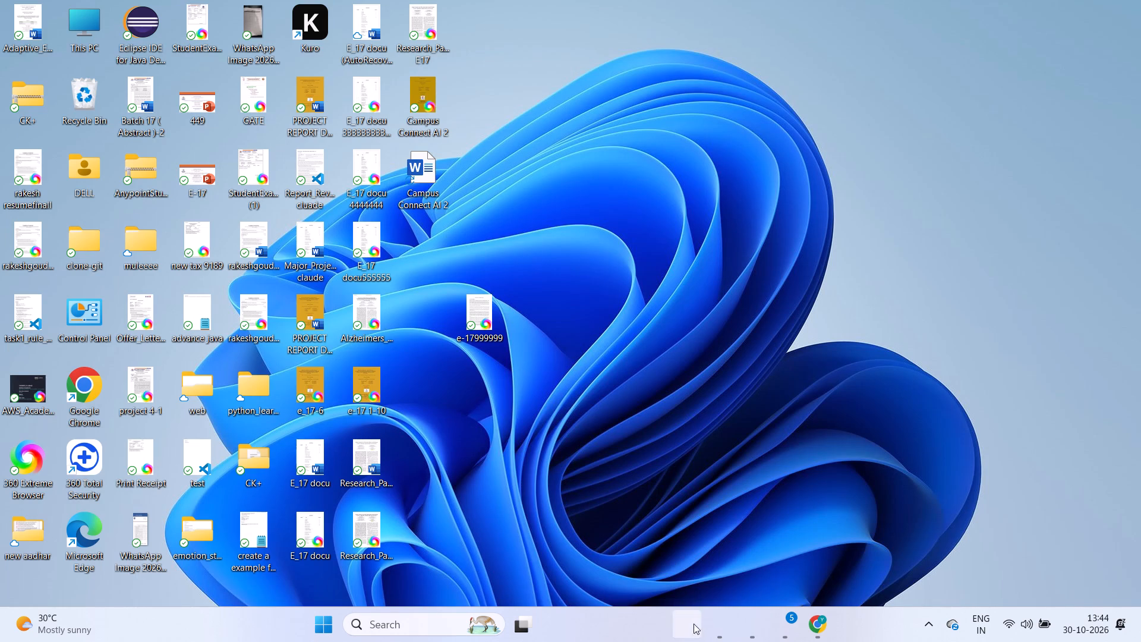
click(723, 626)
click(688, 572)
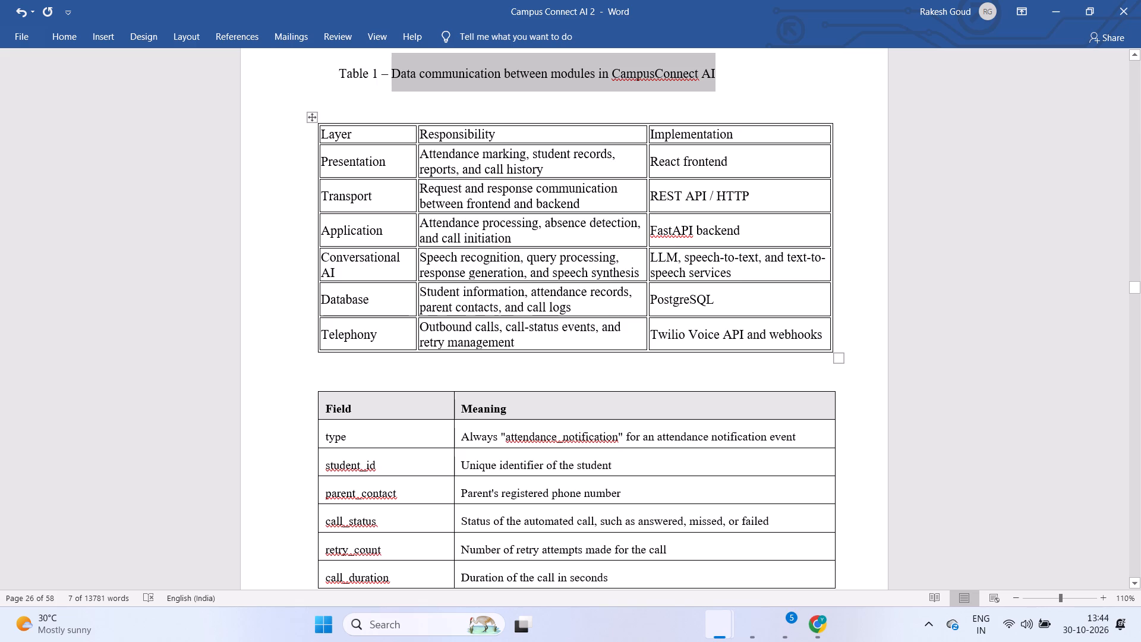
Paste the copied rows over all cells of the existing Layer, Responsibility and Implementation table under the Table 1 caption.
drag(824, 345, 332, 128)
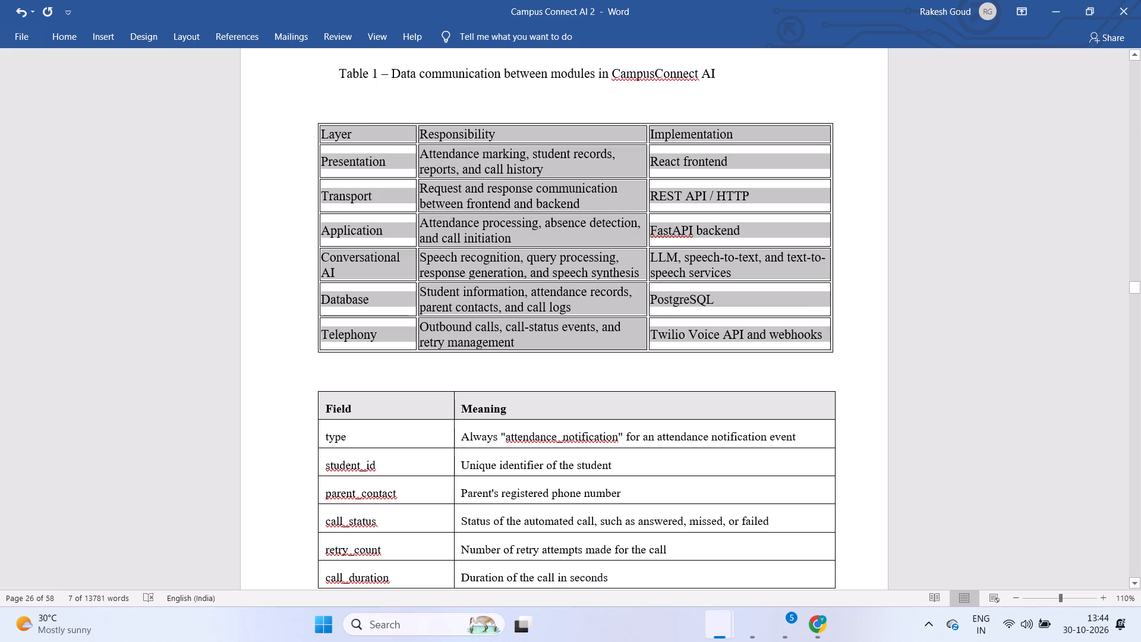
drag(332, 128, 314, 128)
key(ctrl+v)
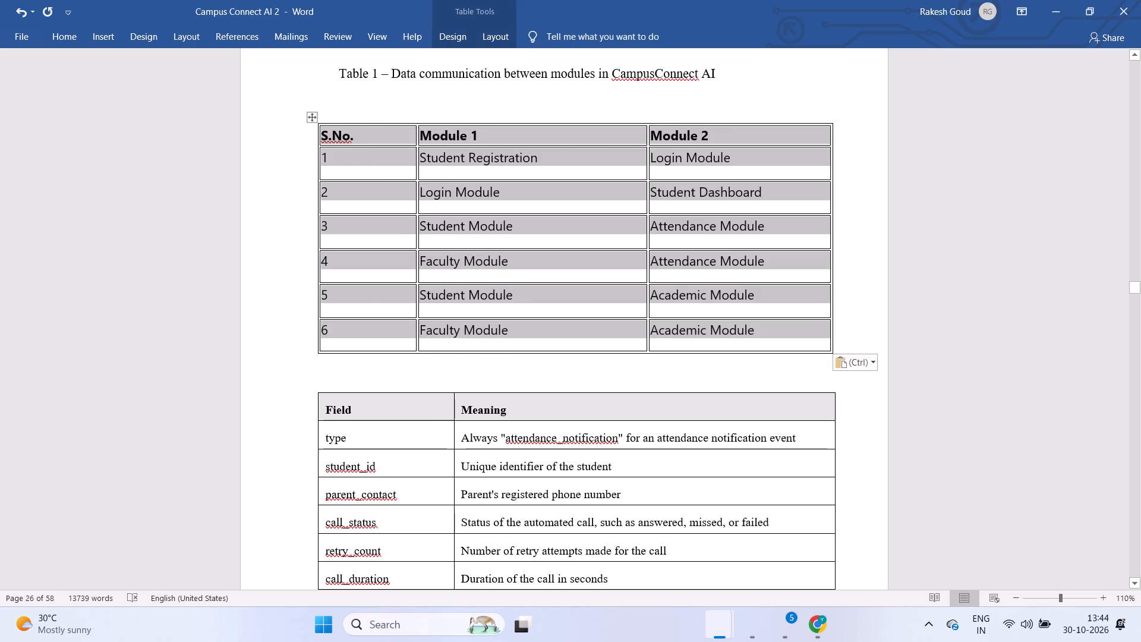
Delete the whole three-column table under the Table 1 caption using the entire-column delete option.
click(790, 100)
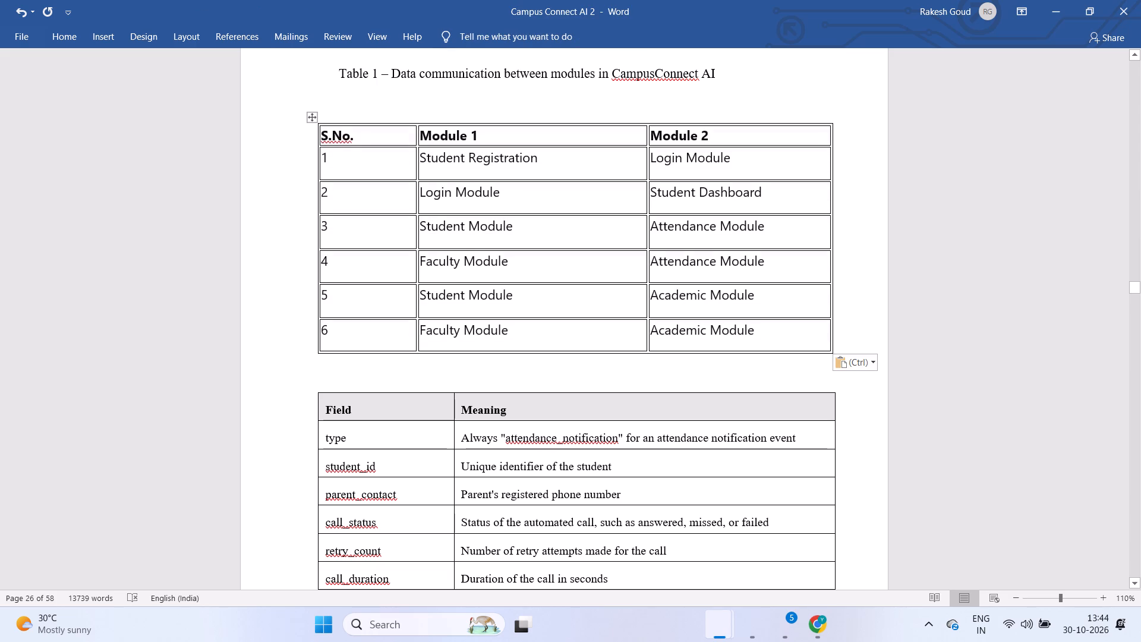
click(834, 352)
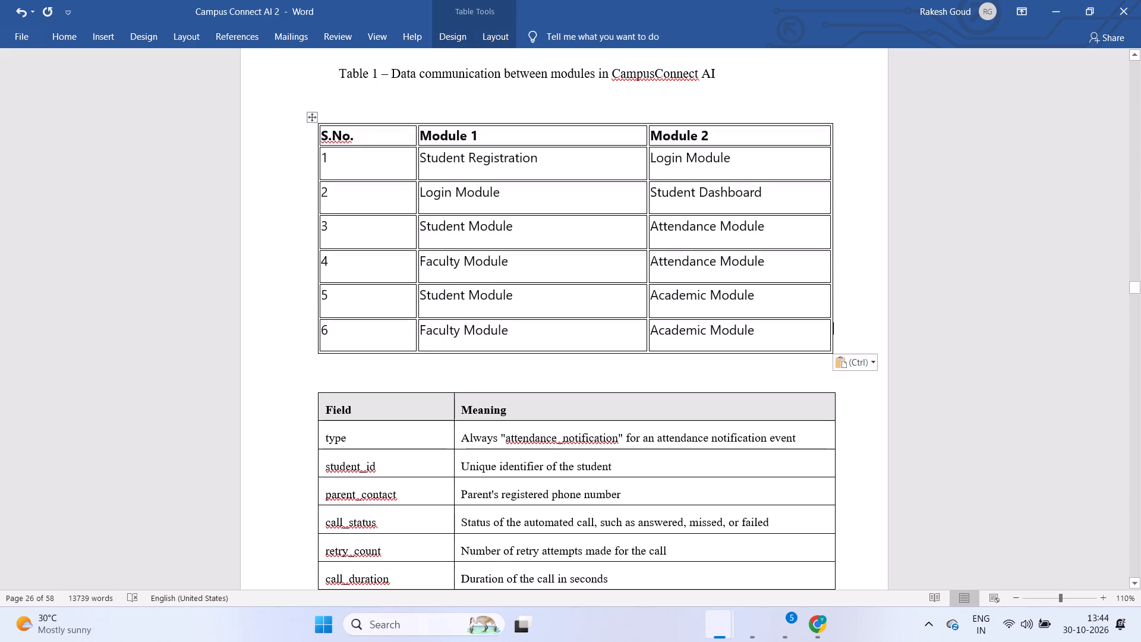
drag(834, 352, 409, 159)
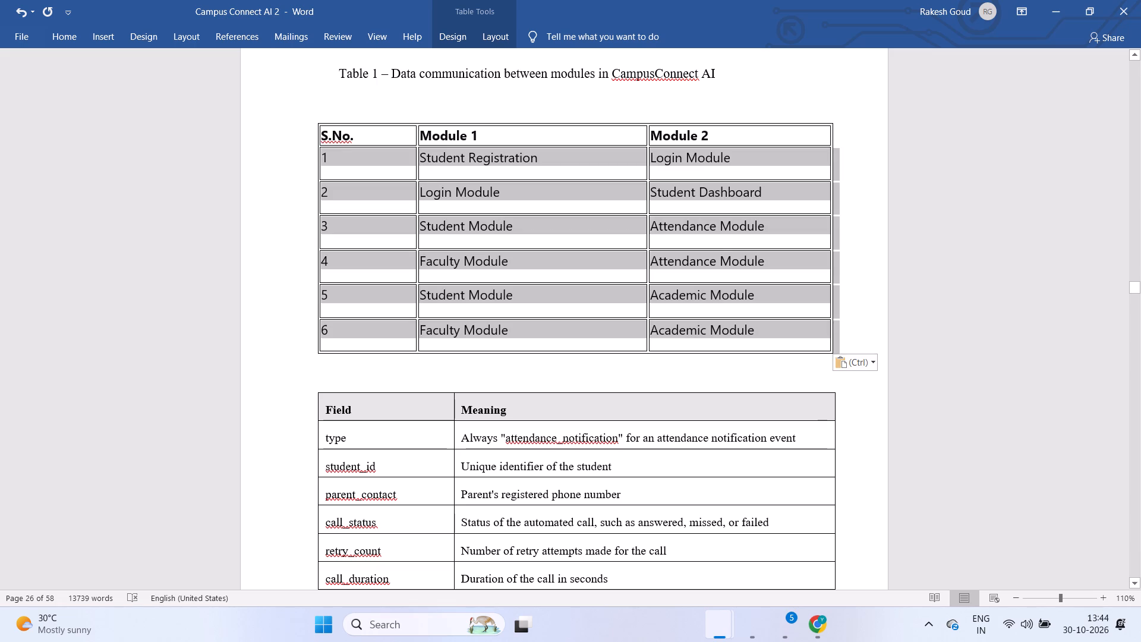
drag(409, 159, 386, 141)
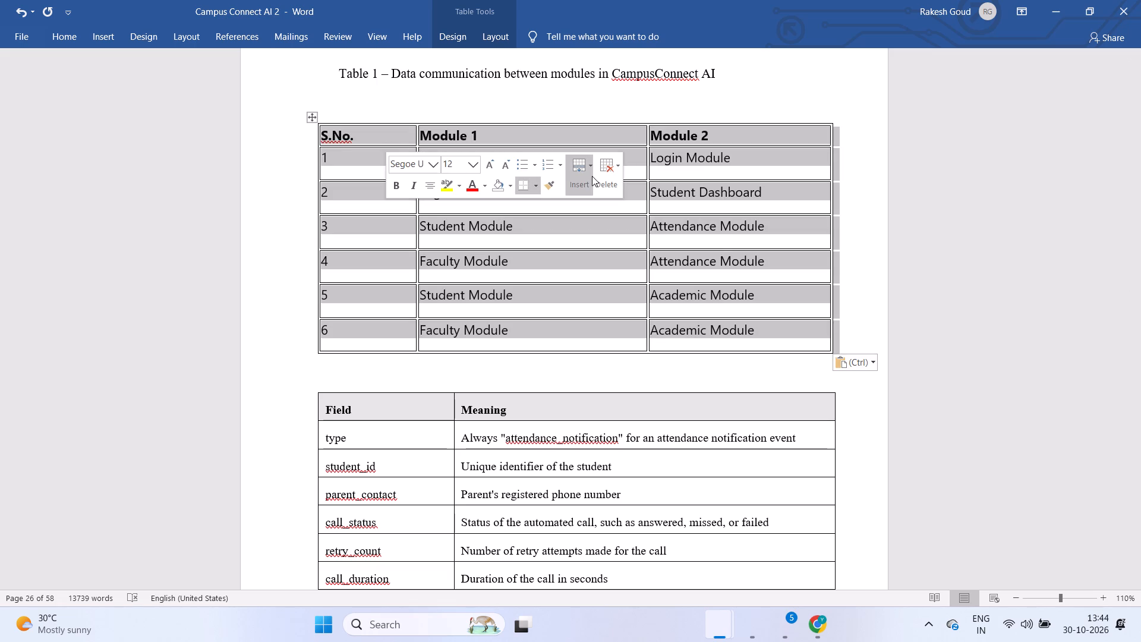
click(613, 188)
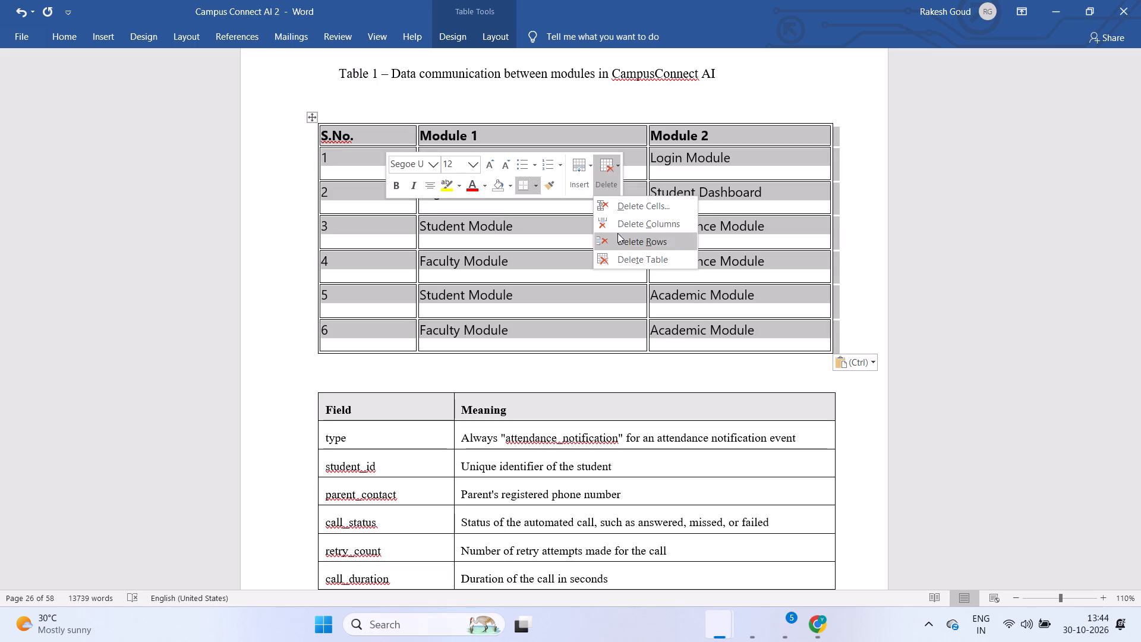
click(626, 200)
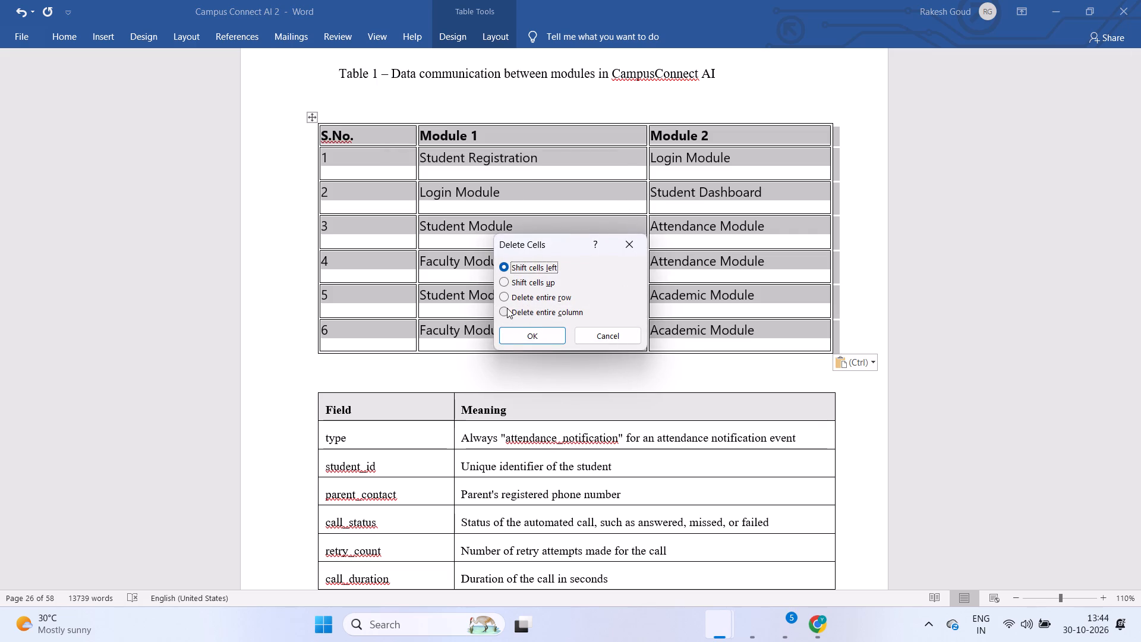
click(507, 313)
click(516, 332)
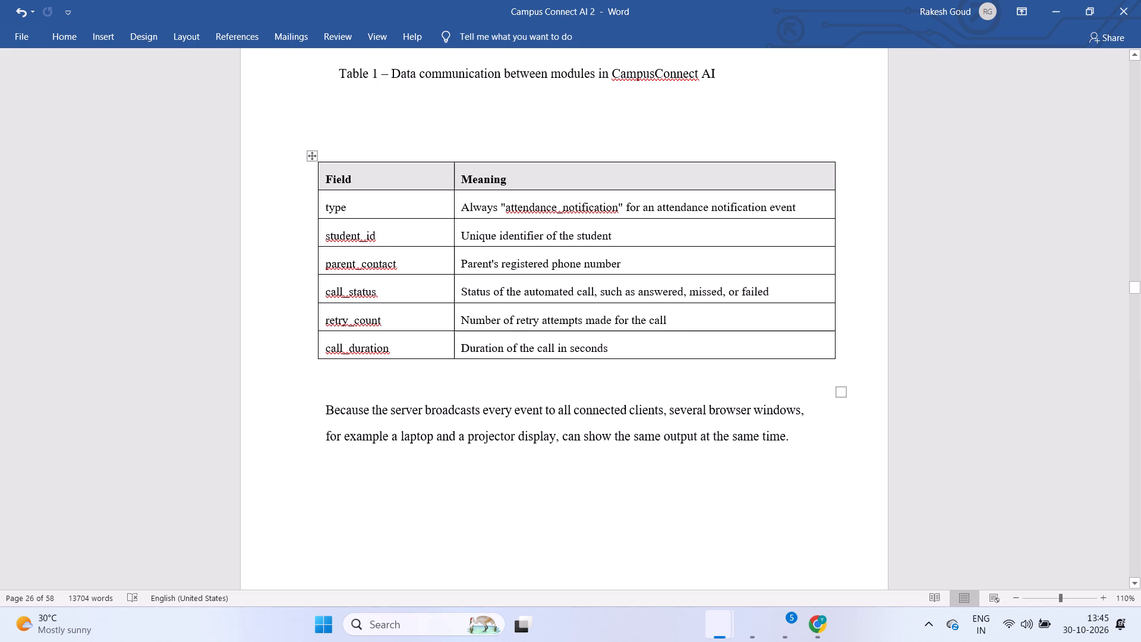
Paste the copied five-column module communication table under the Table 1 caption.
key(ctrl+v)
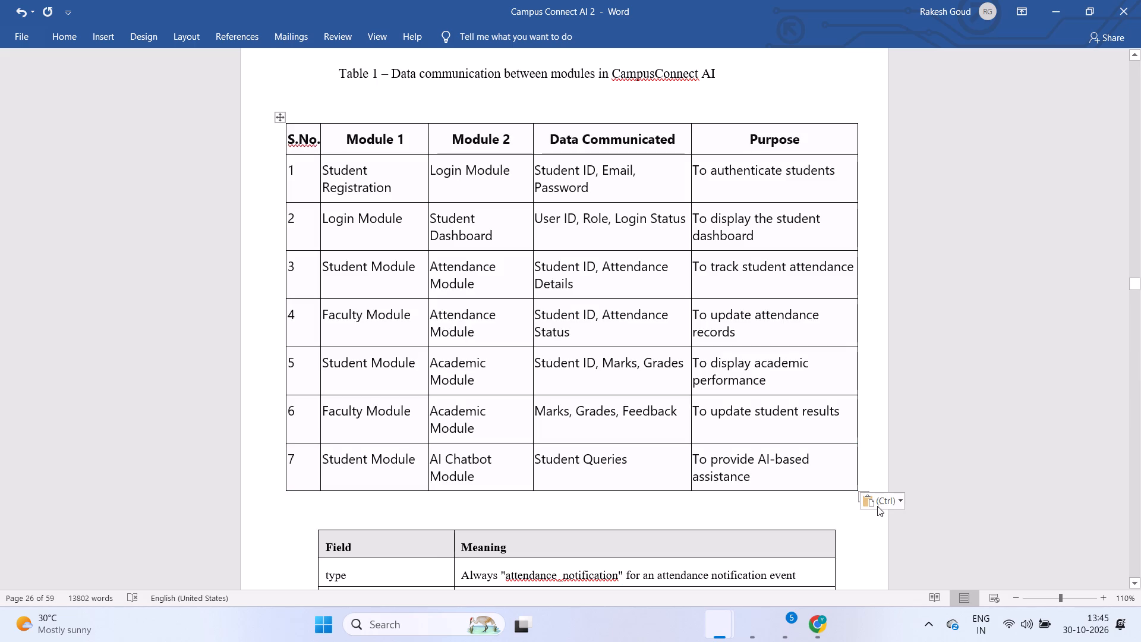
click(825, 511)
Move the pasted table's left edge inward to line up with the Field/Meaning table, and try to pull its right edge in.
drag(286, 132, 309, 133)
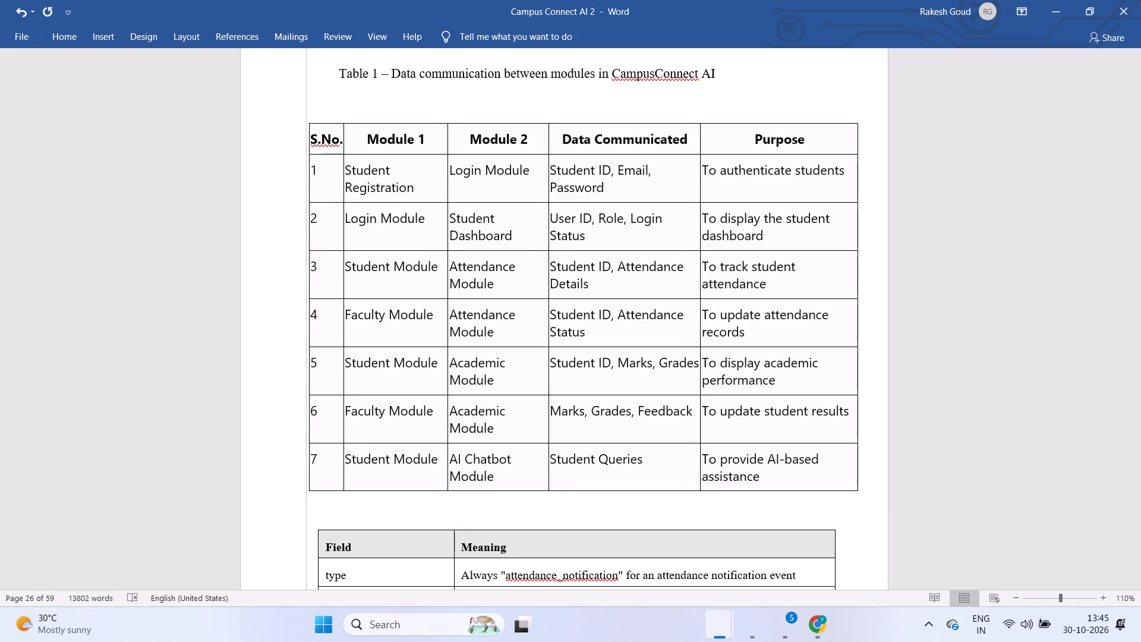
drag(309, 133, 331, 137)
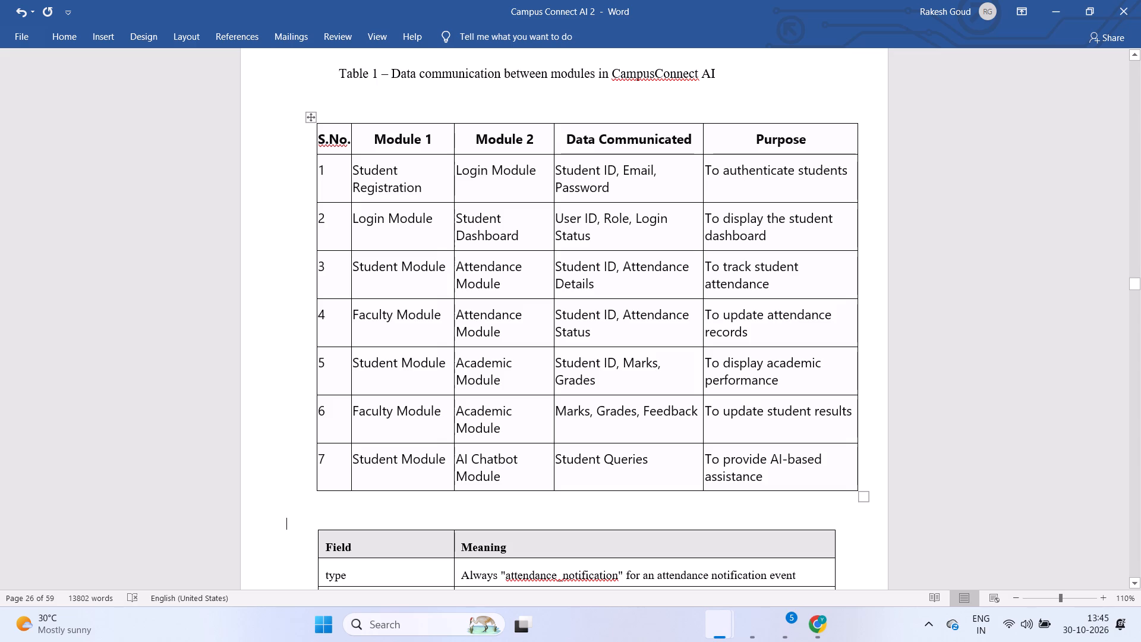
drag(858, 147, 832, 147)
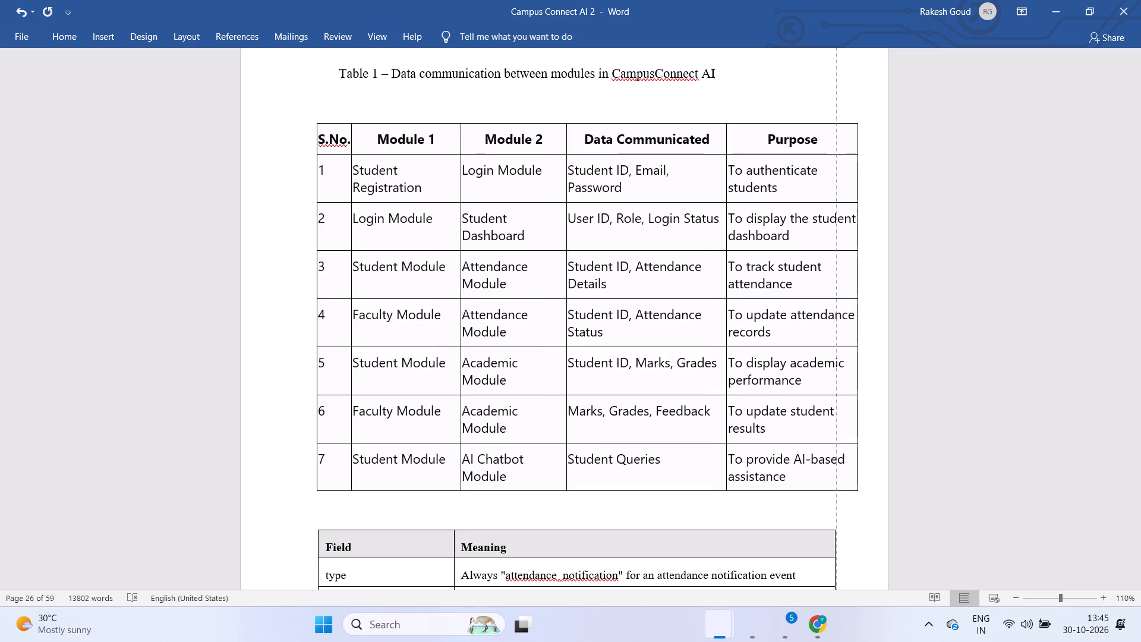
drag(832, 147, 814, 142)
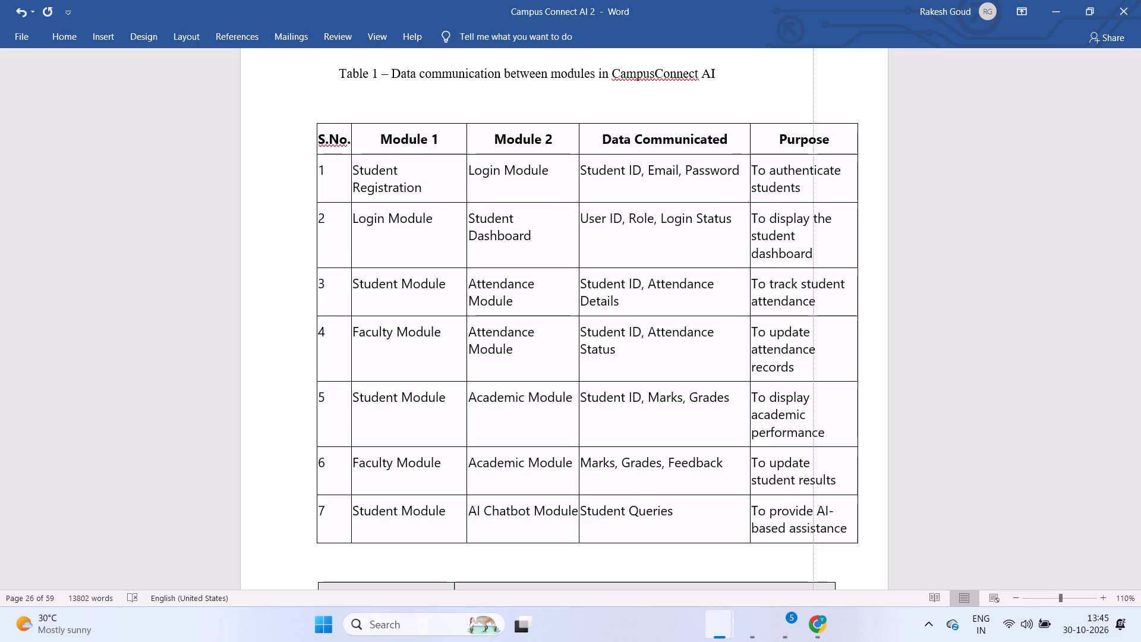
drag(814, 142, 814, 143)
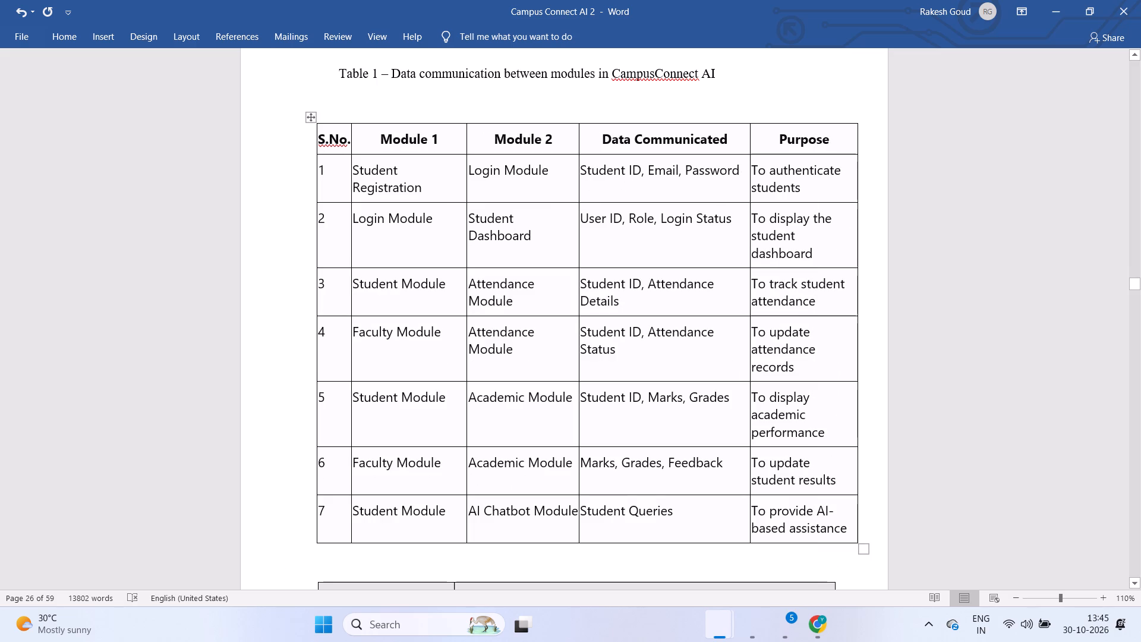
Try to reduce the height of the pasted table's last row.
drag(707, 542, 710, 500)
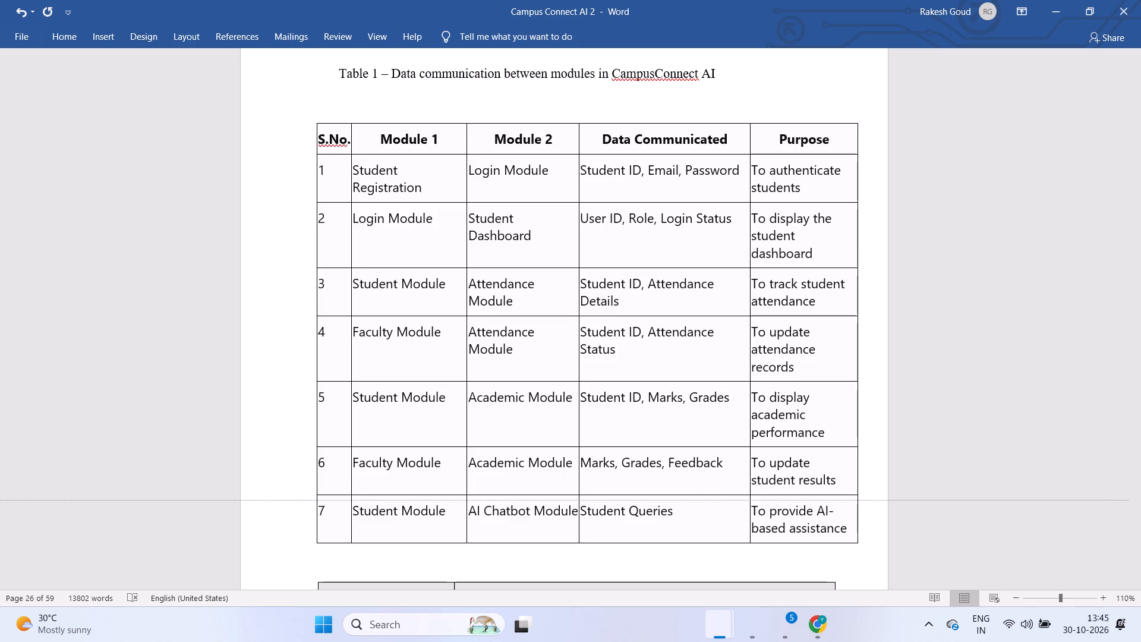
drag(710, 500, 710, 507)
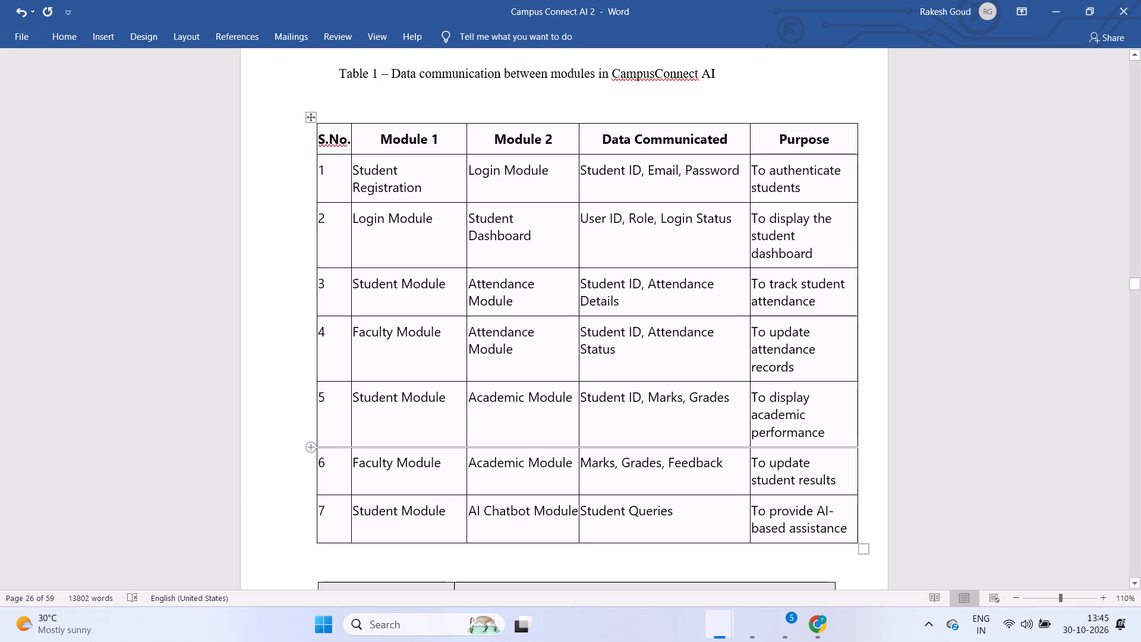
Delete the empty leftover cell at the end of the Field/Meaning table, using the shift-cells-left option.
scroll(430, 449, down, 7)
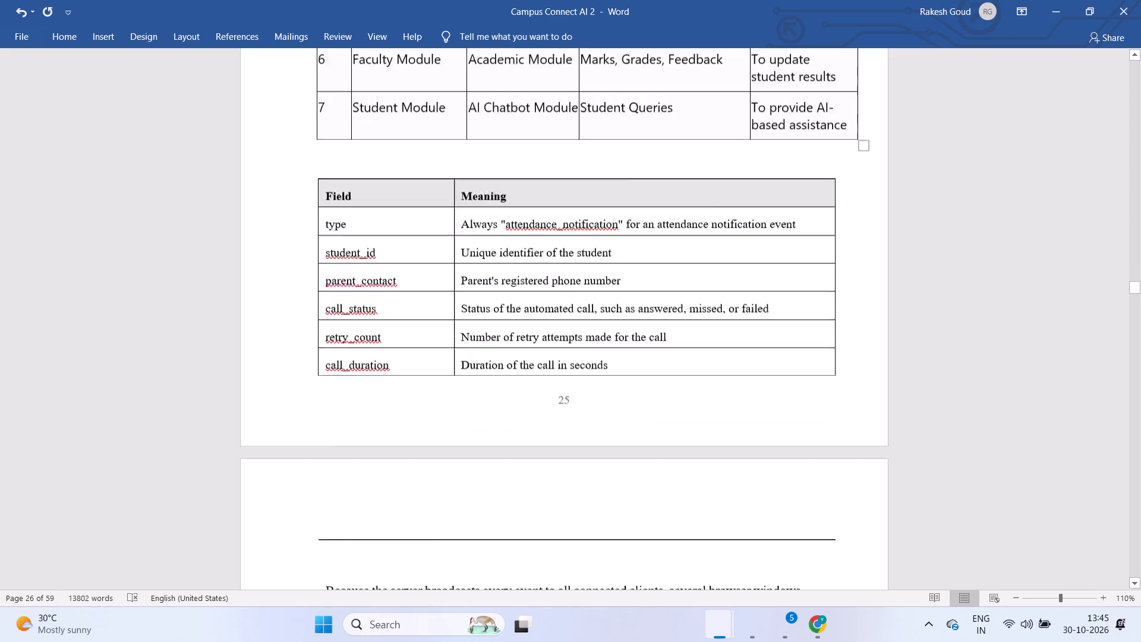
scroll(430, 449, down, 3)
scroll(430, 449, up, 2)
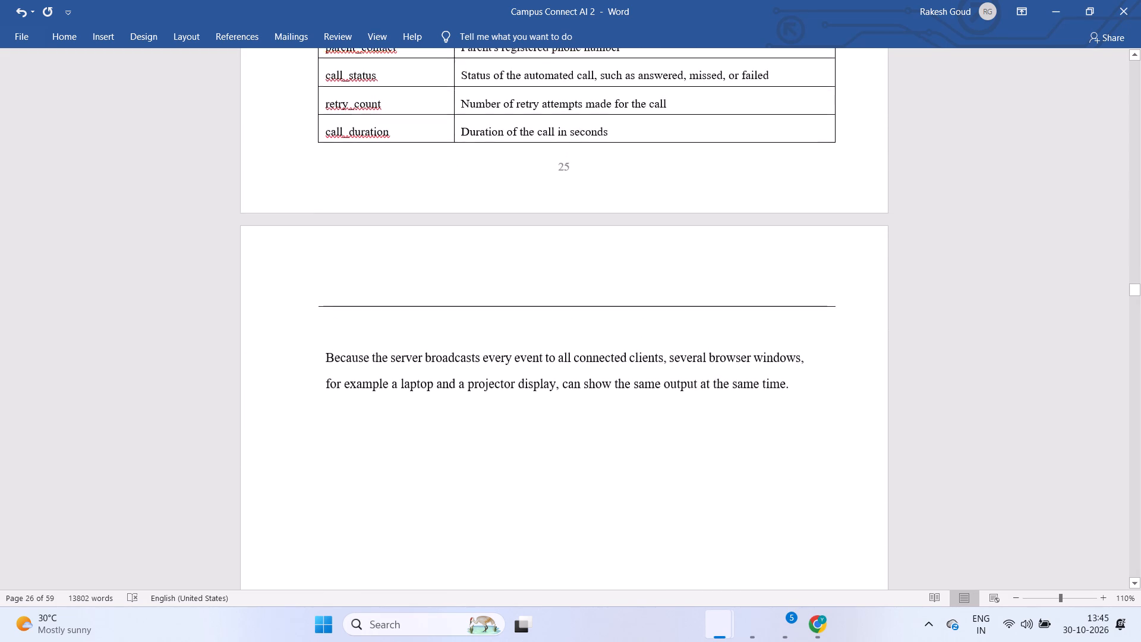
scroll(430, 449, up, 1)
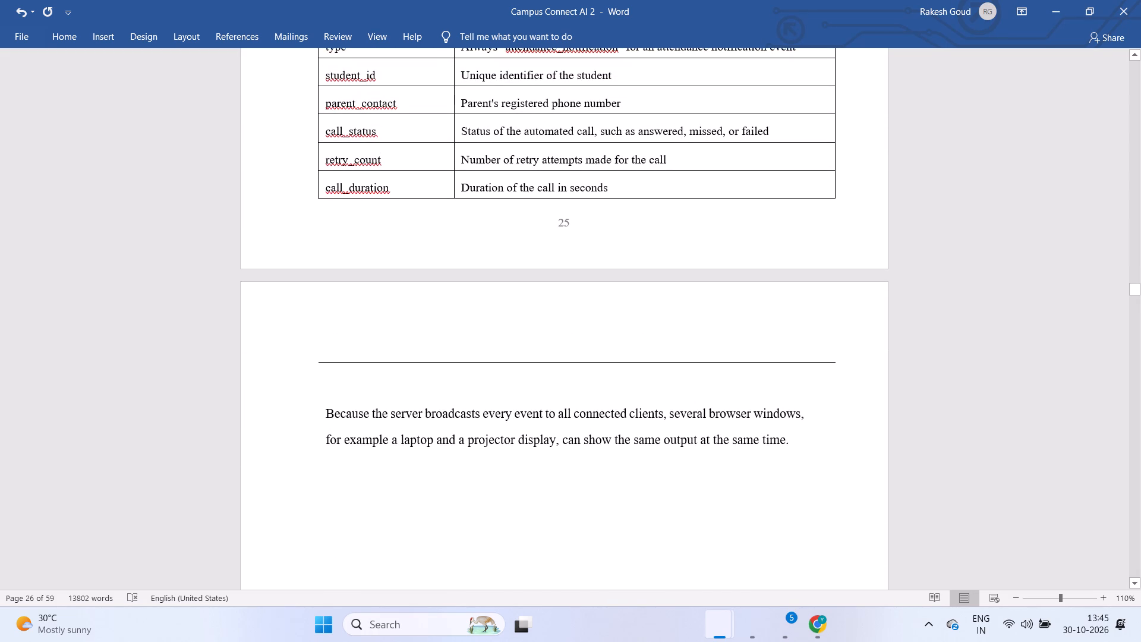
click(341, 359)
key(BackSpace)
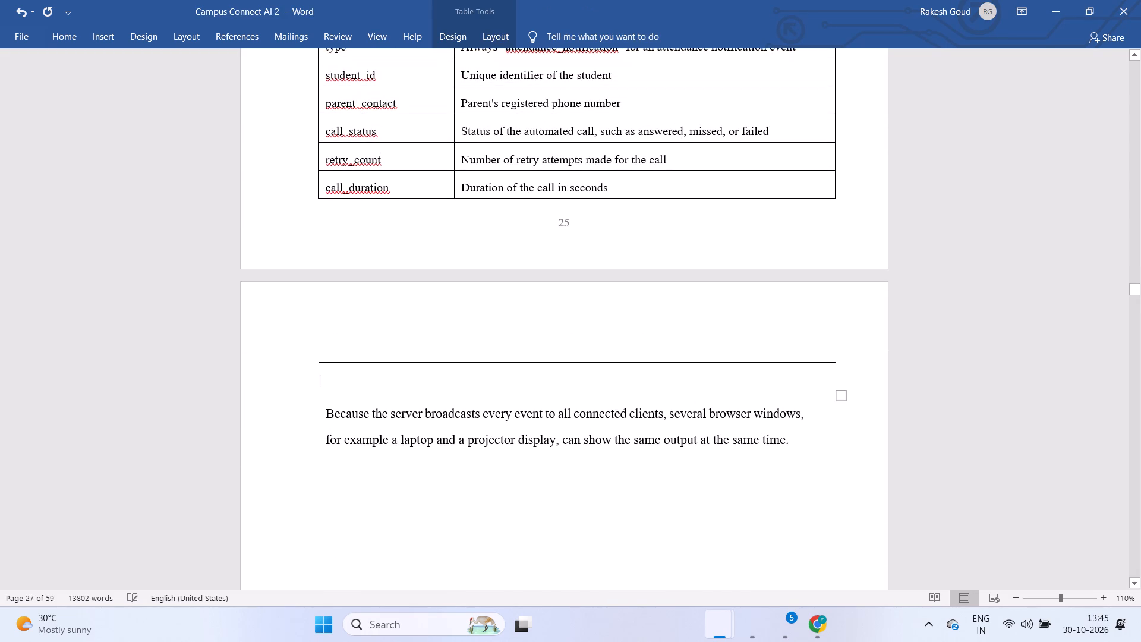
key(BackSpace)
key(BackSpace)
key(BackSpace)
key(BackSpace)
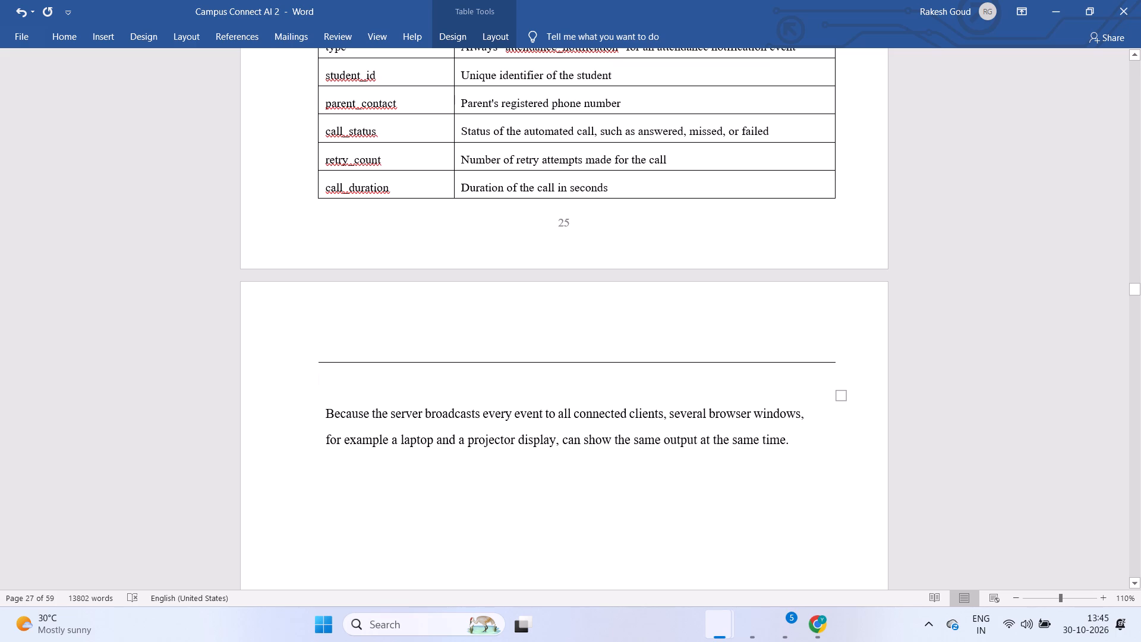
right_click(369, 364)
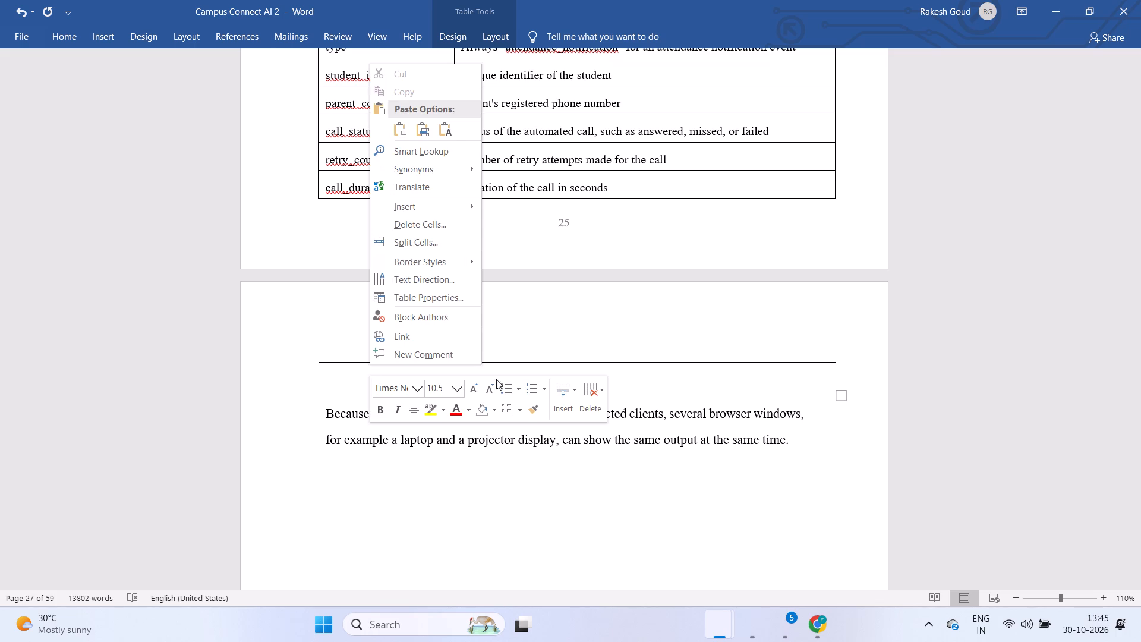
click(590, 389)
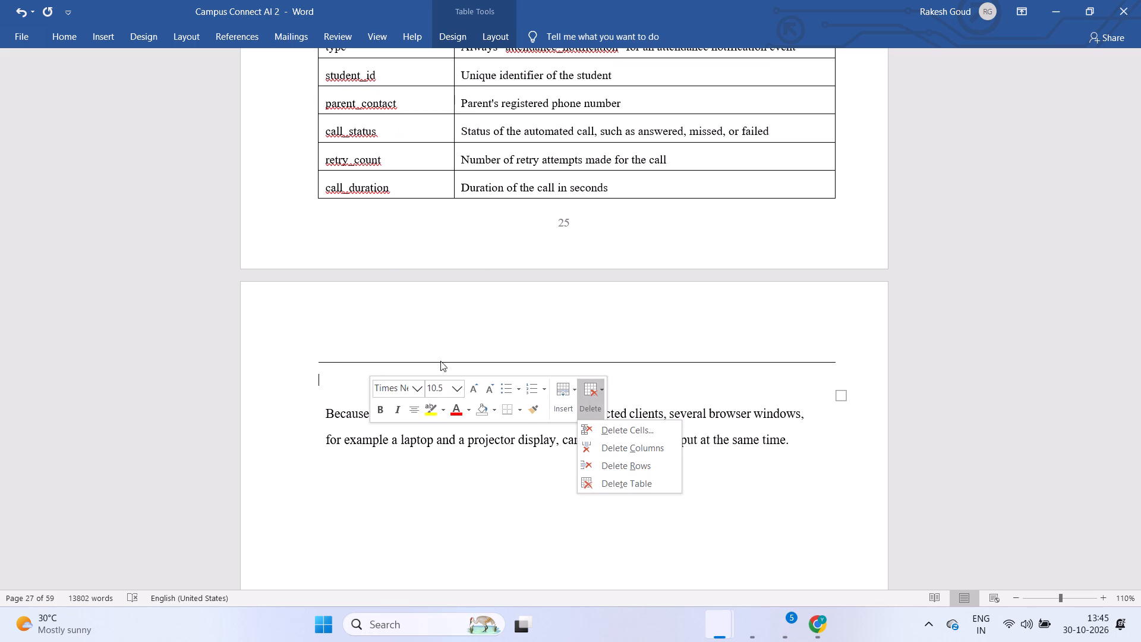
click(631, 434)
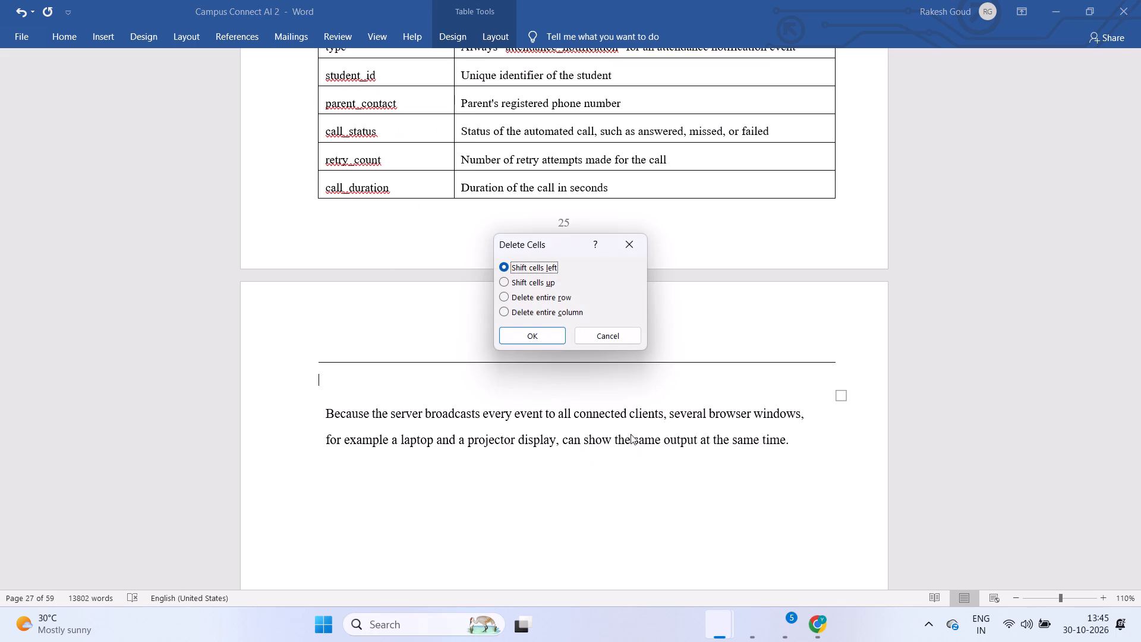
click(521, 340)
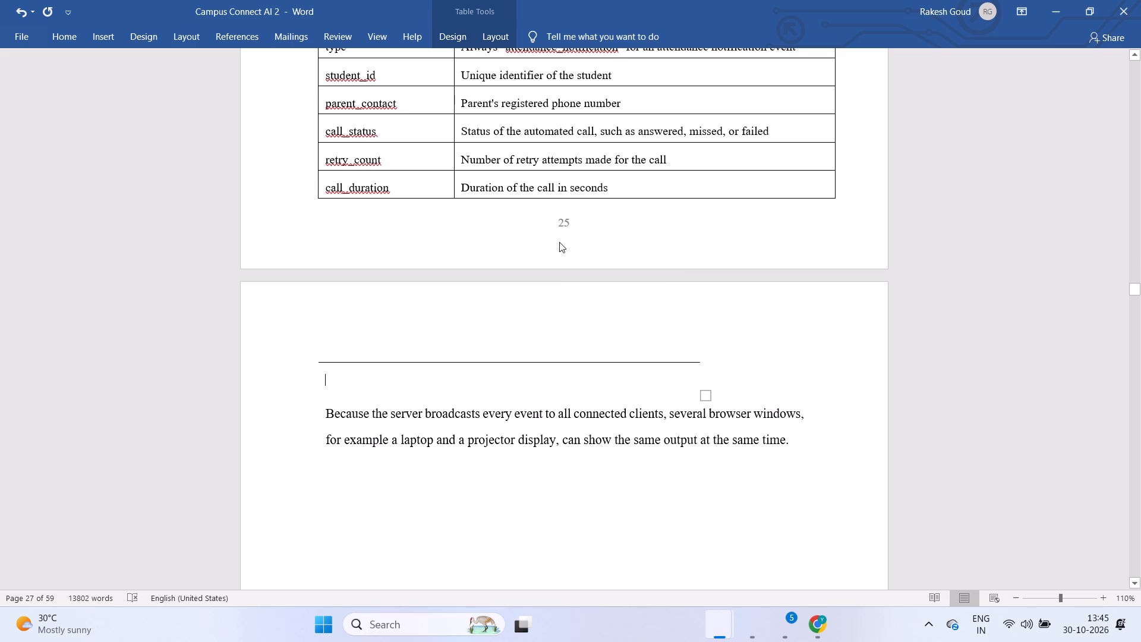
Delete row 7 (Student Module to AI Chatbot Module) and the blank line below it from the module communication table.
scroll(541, 316, up, 4)
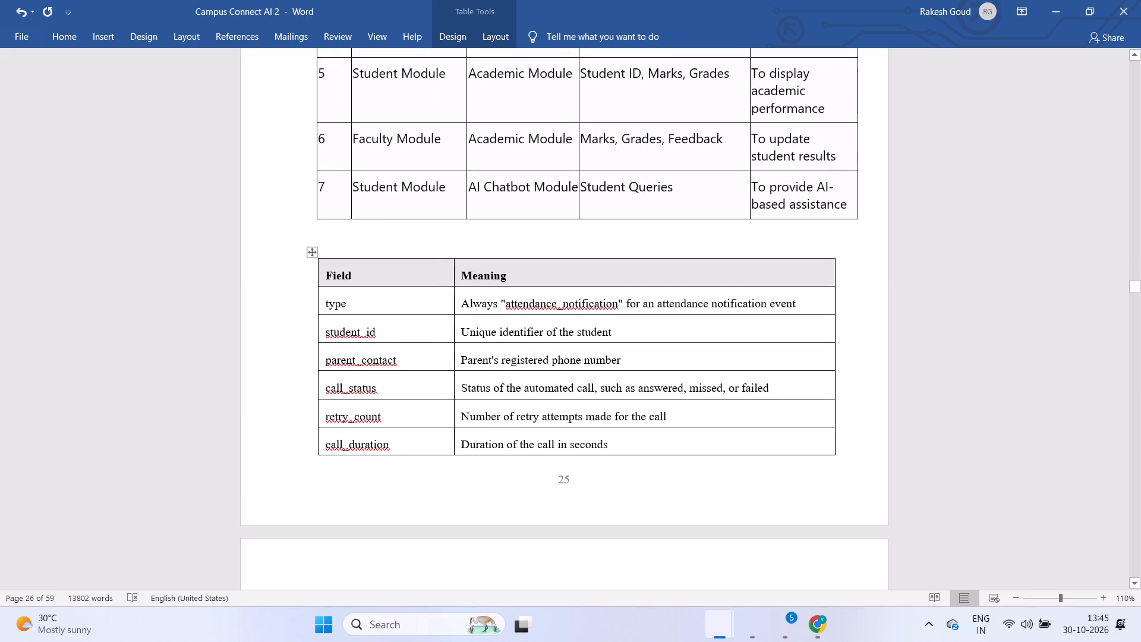
drag(321, 188, 491, 210)
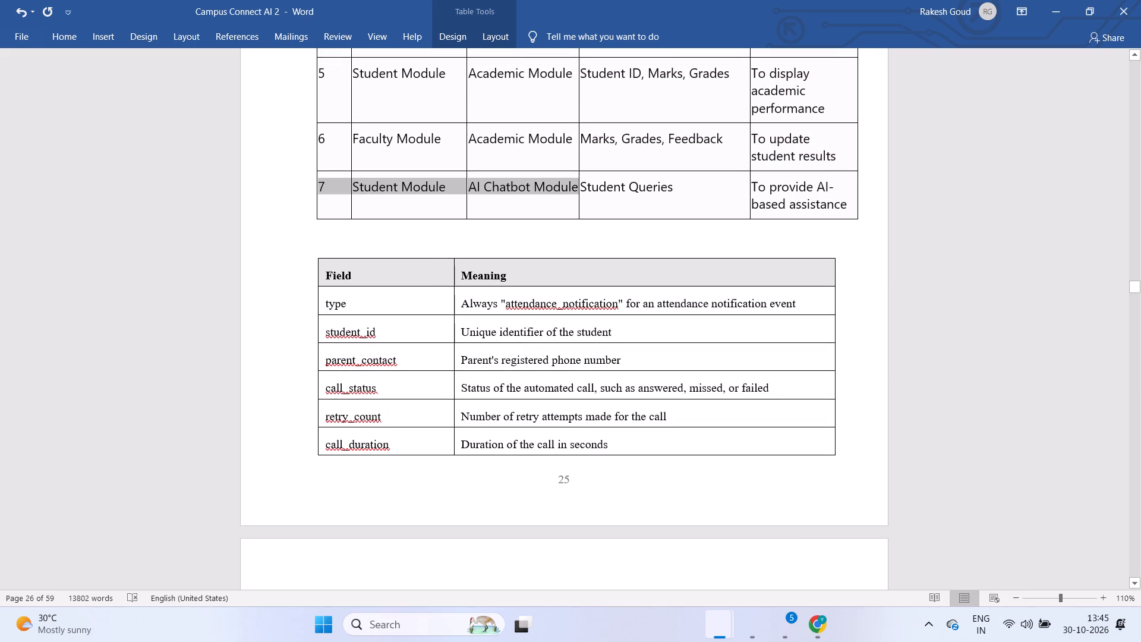
drag(491, 210, 739, 228)
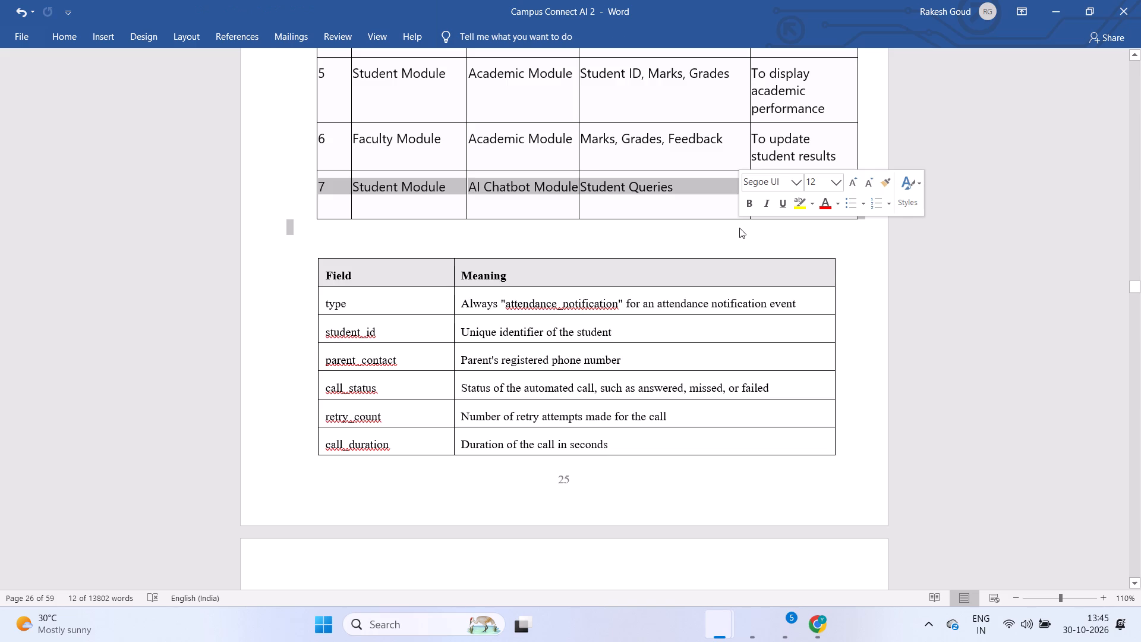
key(Delete)
Delete the line "for example a laptop and a projector display, can show the same output at the same time." before section 4.
scroll(754, 308, down, 2)
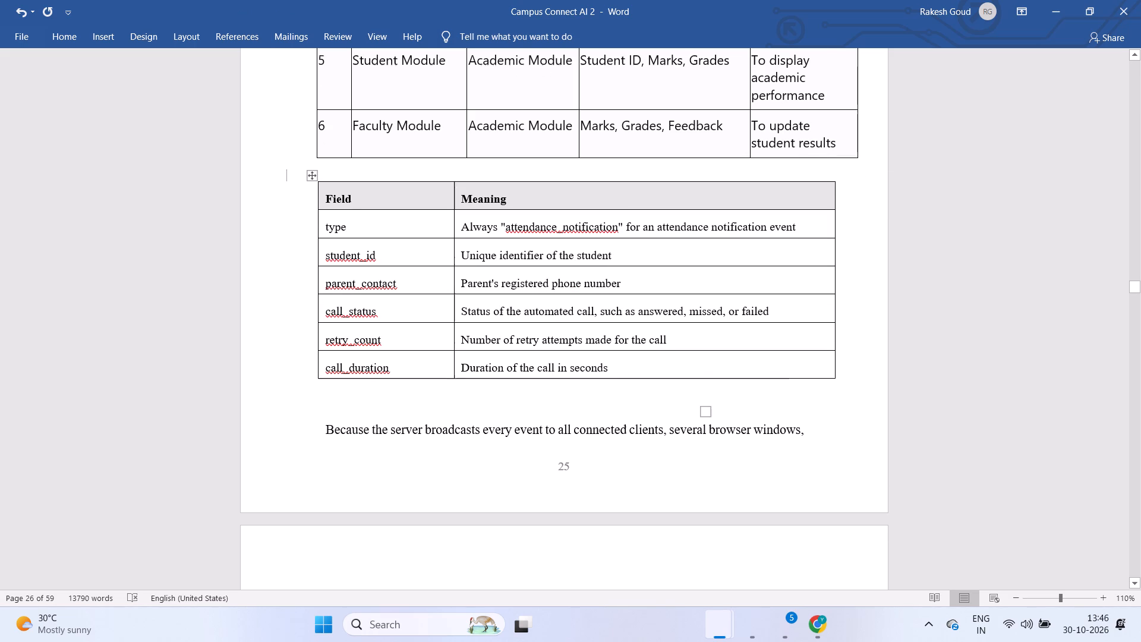
scroll(754, 308, down, 13)
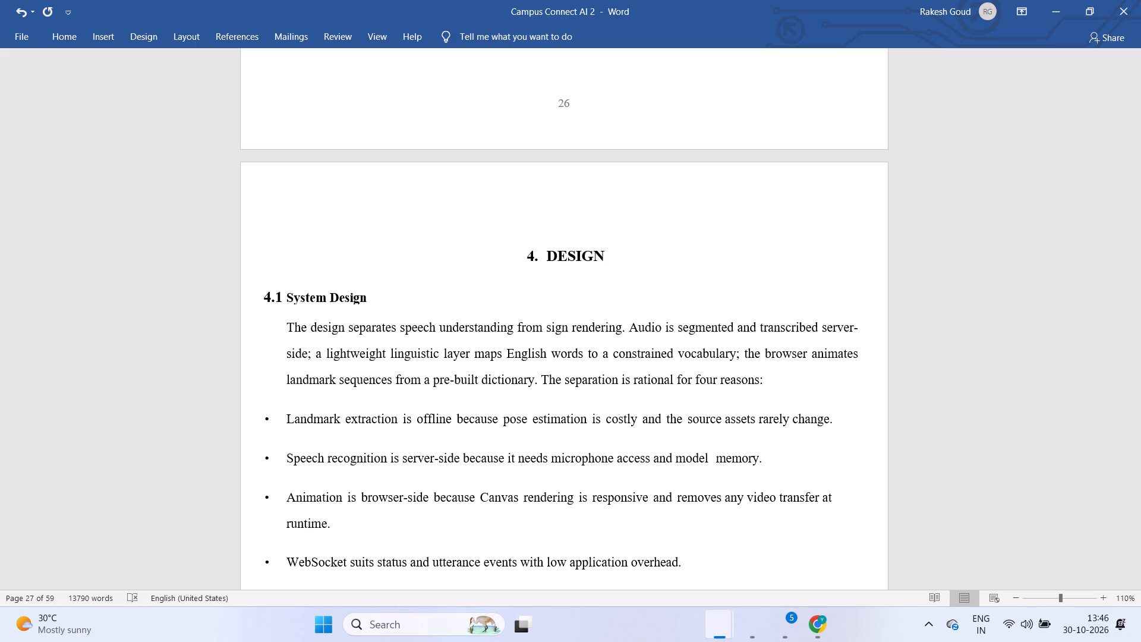
scroll(754, 308, up, 7)
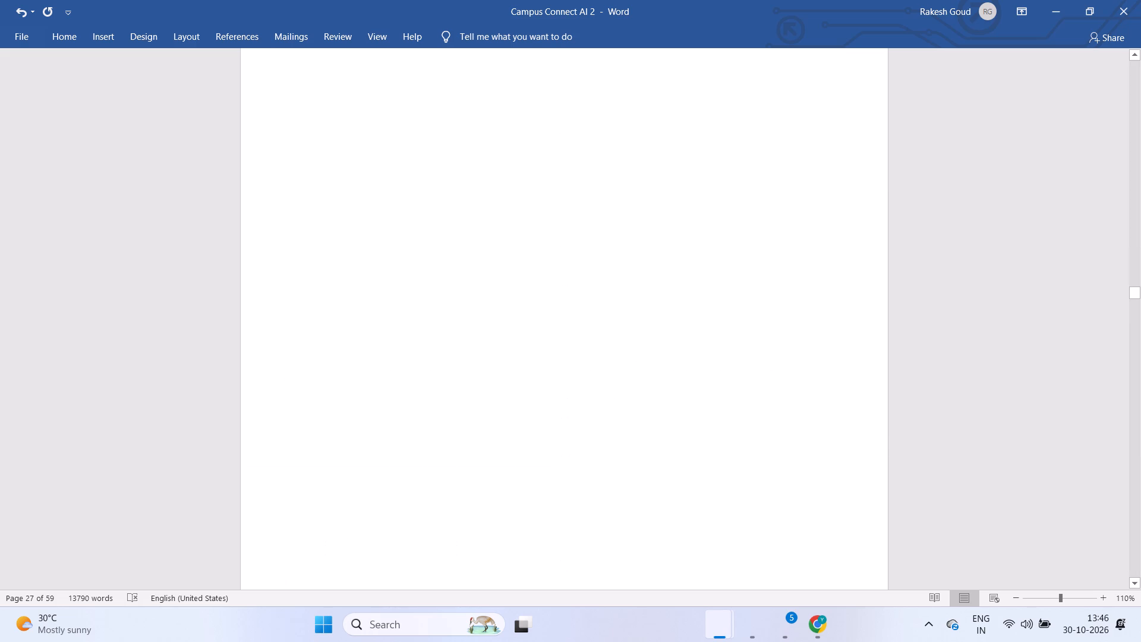
scroll(754, 308, up, 5)
click(790, 250)
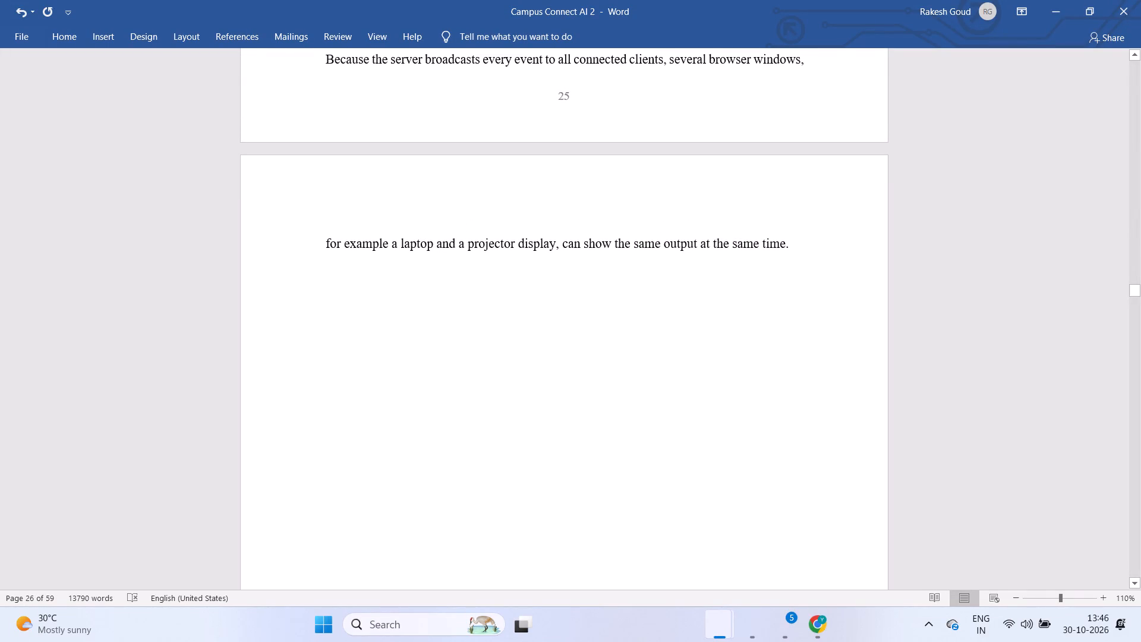
key(BackSpace)
key(BackSpace)
key(BackSpace)
key(BackSpace)
key(BackSpace)
key(BackSpace)
key(BackSpace)
key(BackSpace)
key(BackSpace)
key(BackSpace)
key(BackSpace)
key(BackSpace)
key(BackSpace)
key(BackSpace)
key(BackSpace)
key(BackSpace)
key(BackSpace)
key(BackSpace)
key(BackSpace)
key(BackSpace)
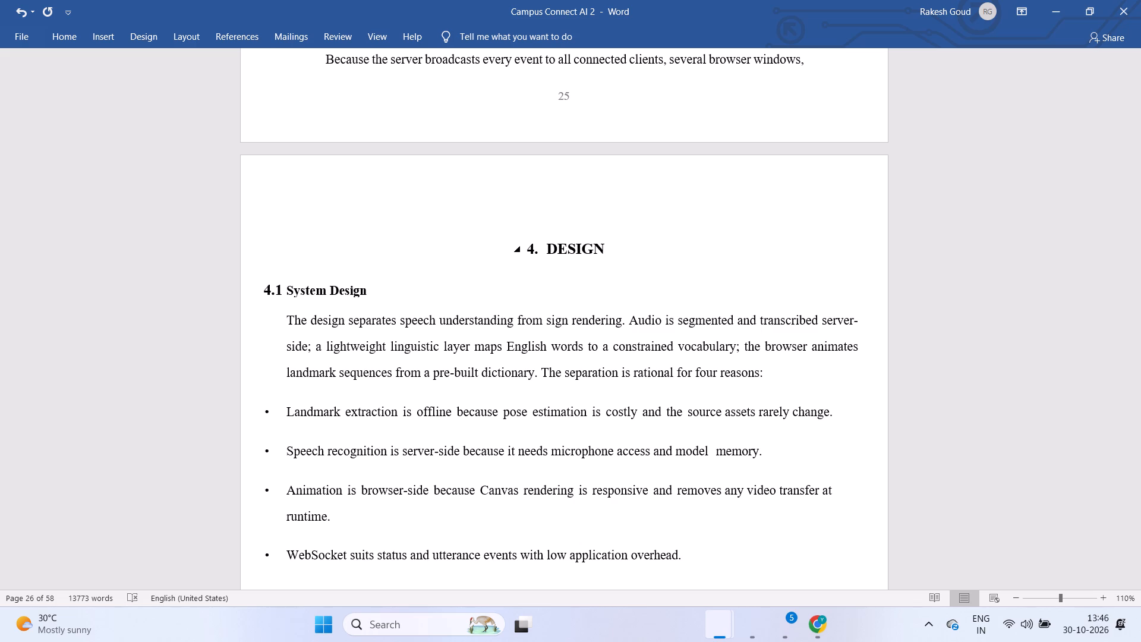
Remove the blank line above the Table 1 caption and tighten the empty space between the caption and its table.
scroll(790, 250, up, 3)
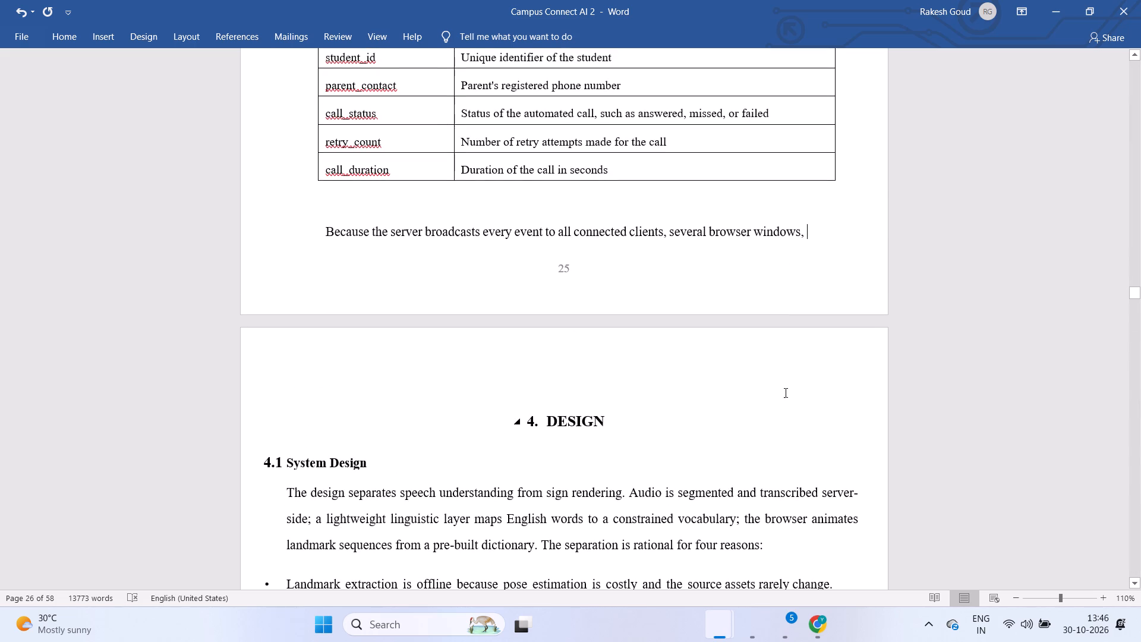
scroll(784, 392, right, 1)
scroll(784, 392, up, 6)
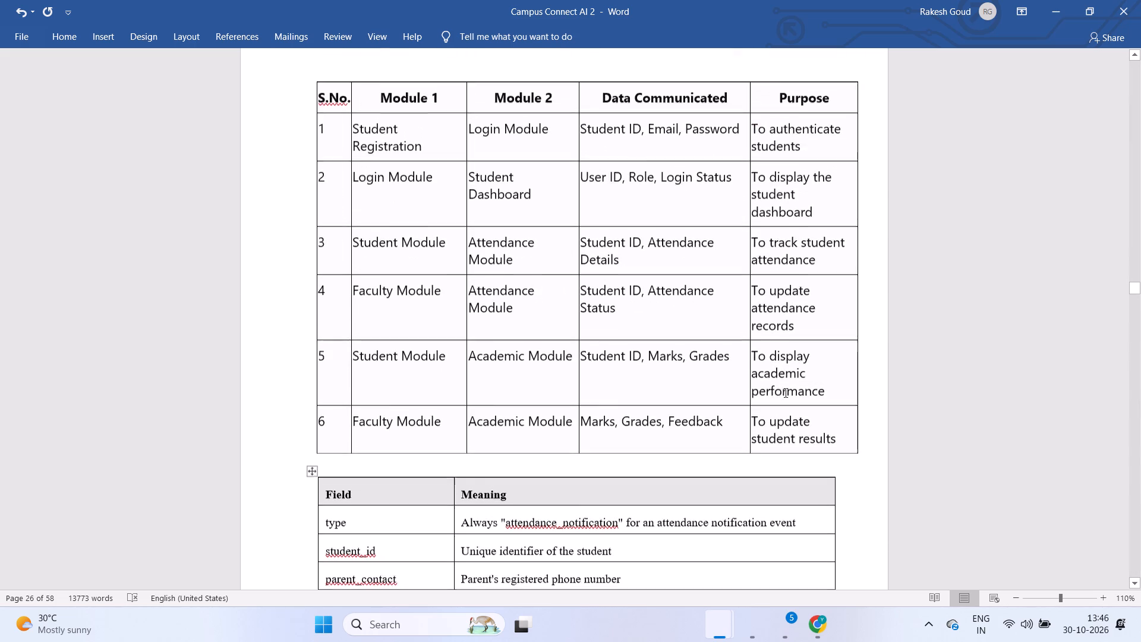
scroll(784, 392, up, 3)
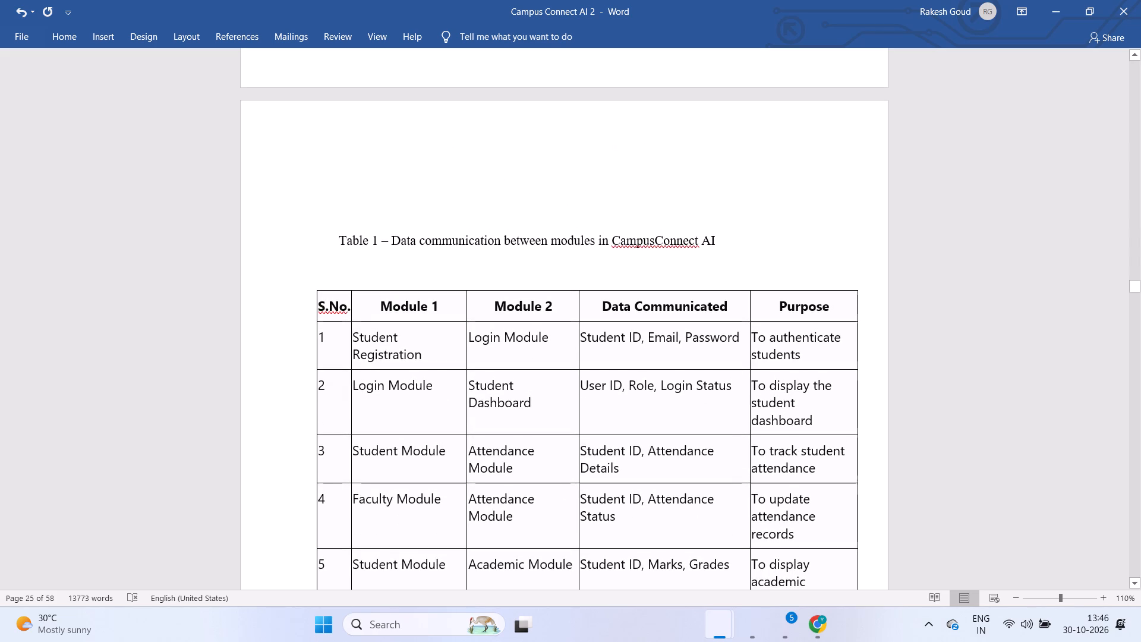
click(556, 284)
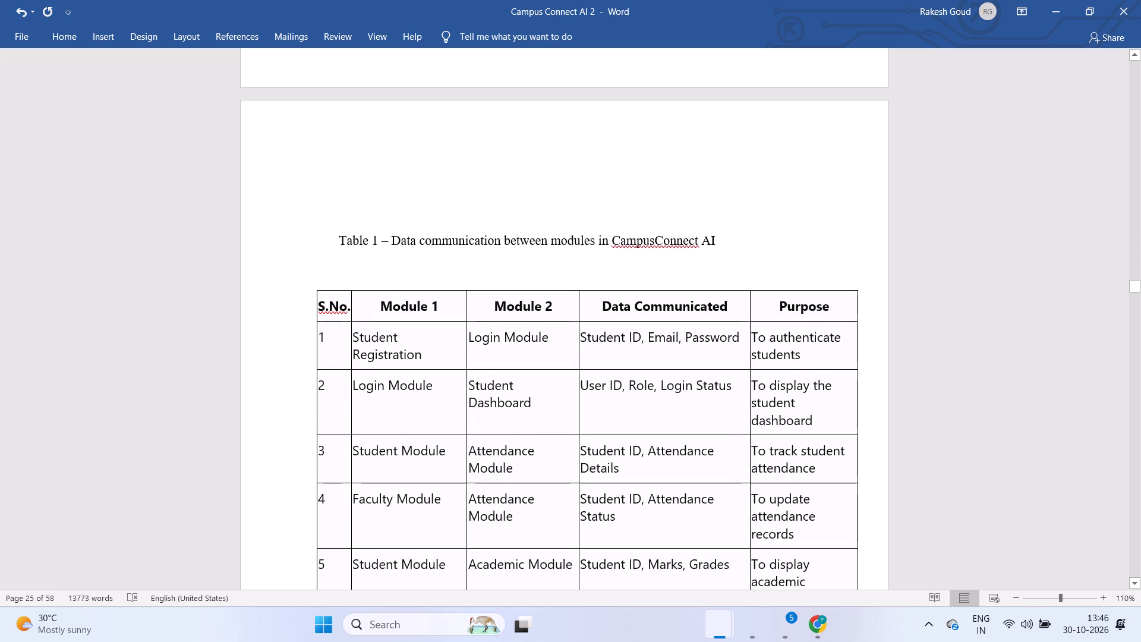
click(552, 271)
click(347, 208)
key(BackSpace)
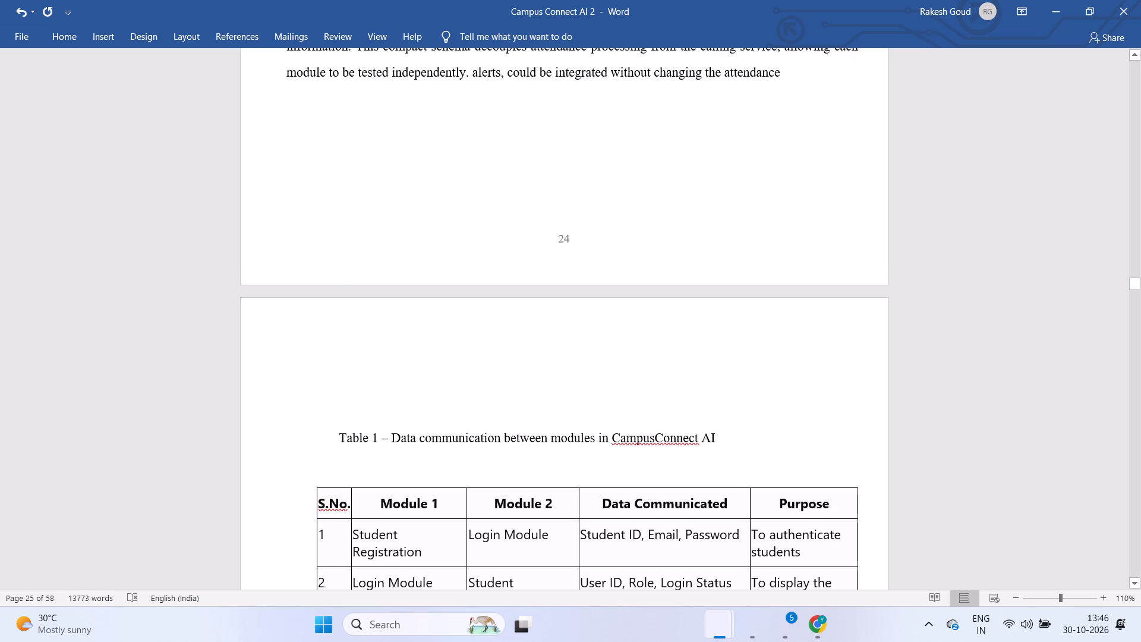
click(316, 474)
drag(316, 474, 327, 474)
click(327, 474)
key(BackSpace)
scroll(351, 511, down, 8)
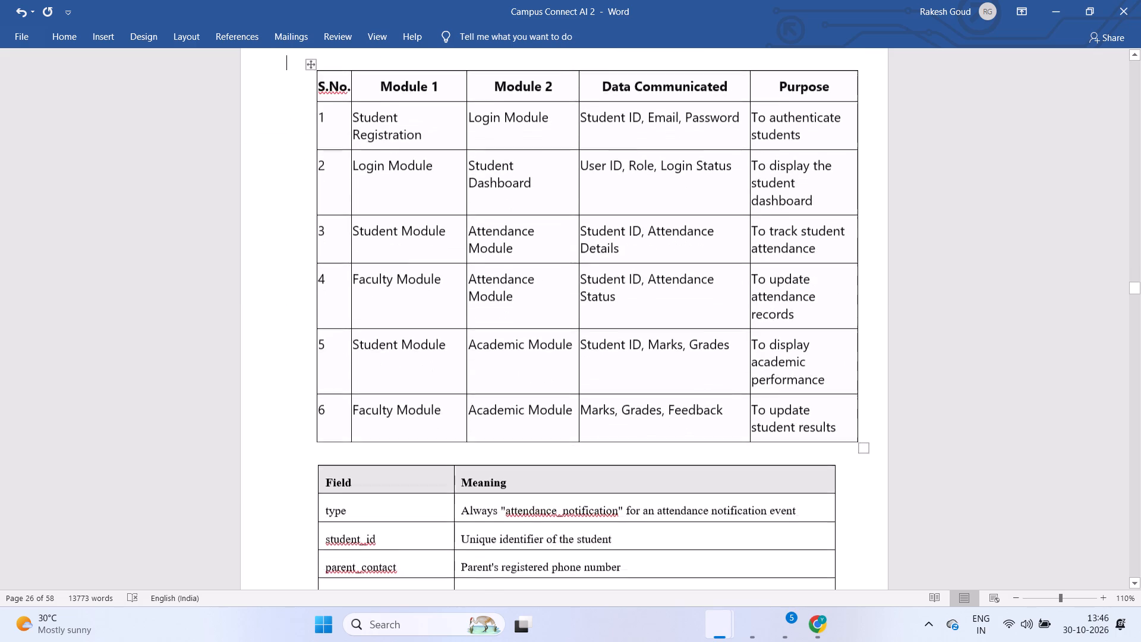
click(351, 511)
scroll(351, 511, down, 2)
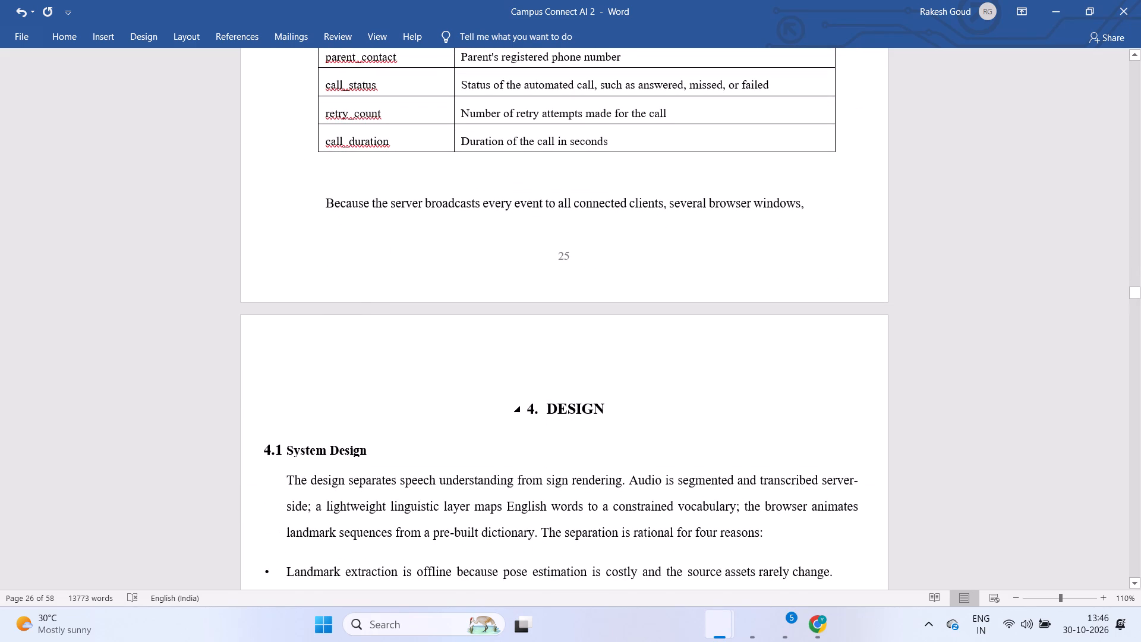
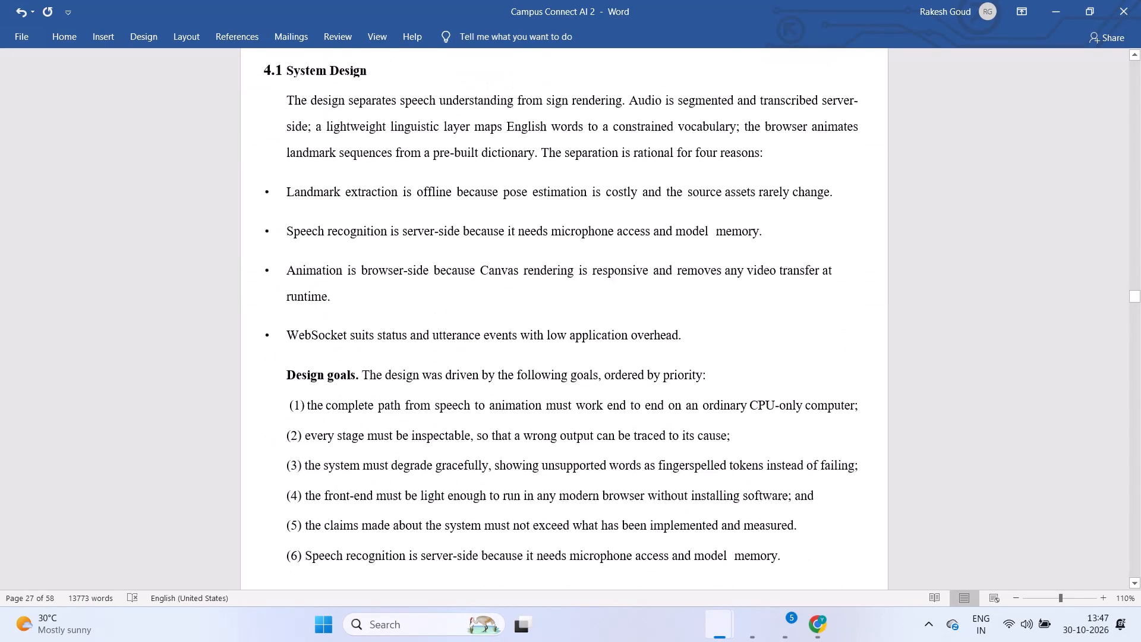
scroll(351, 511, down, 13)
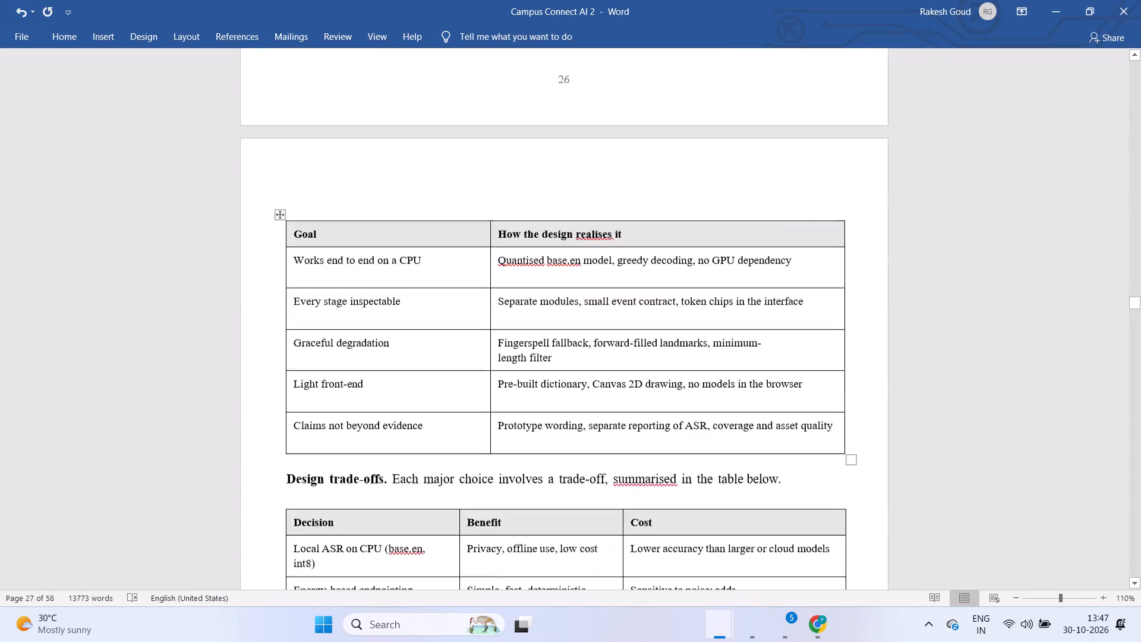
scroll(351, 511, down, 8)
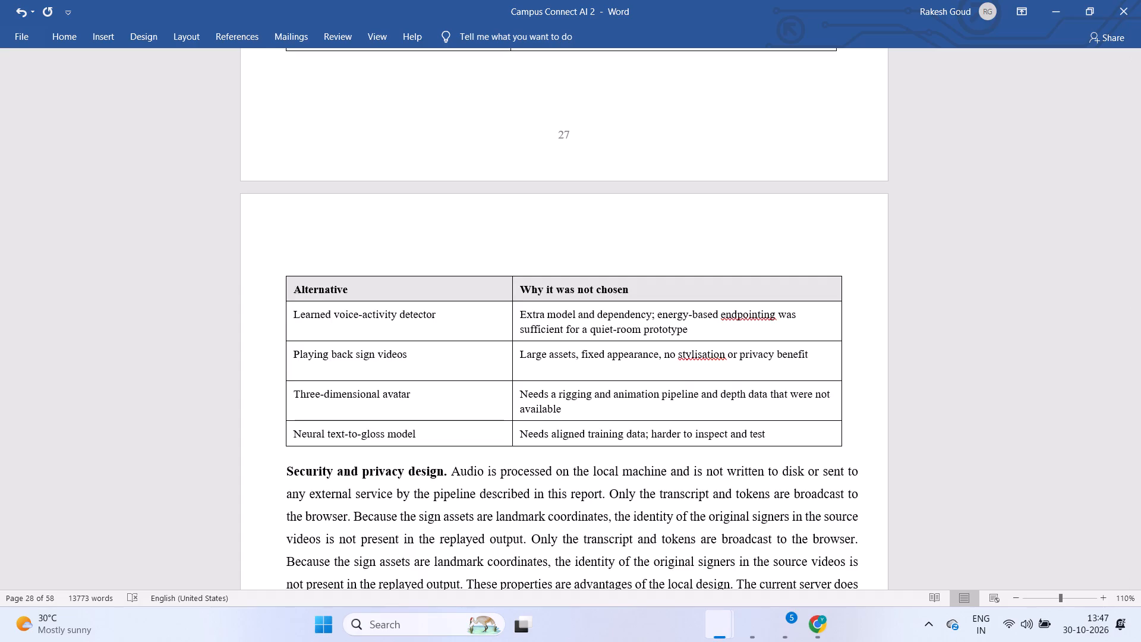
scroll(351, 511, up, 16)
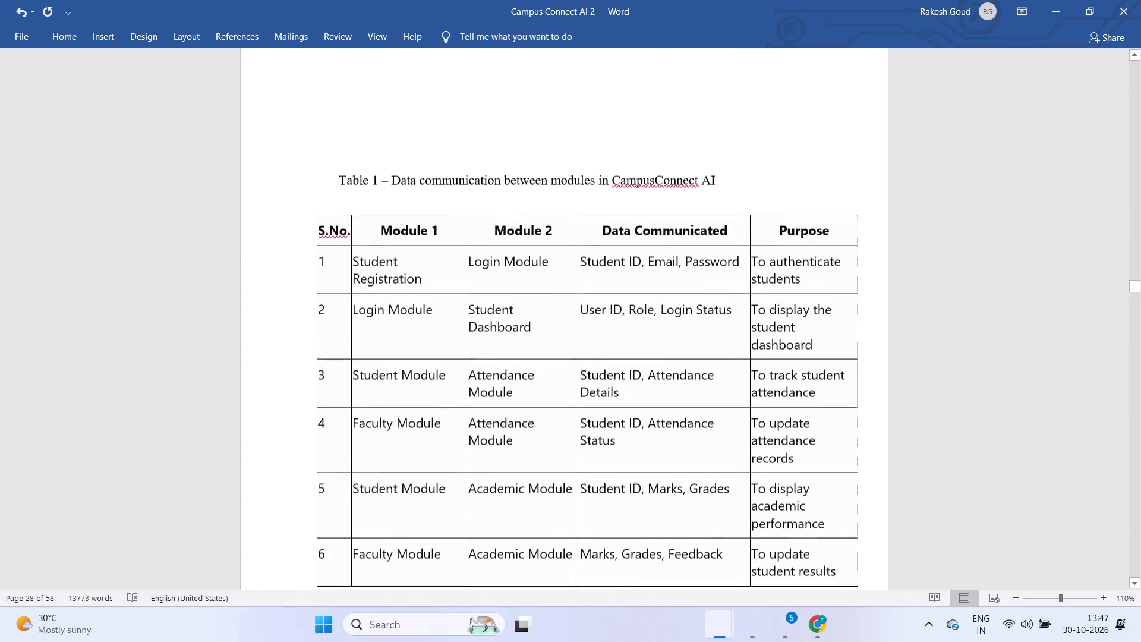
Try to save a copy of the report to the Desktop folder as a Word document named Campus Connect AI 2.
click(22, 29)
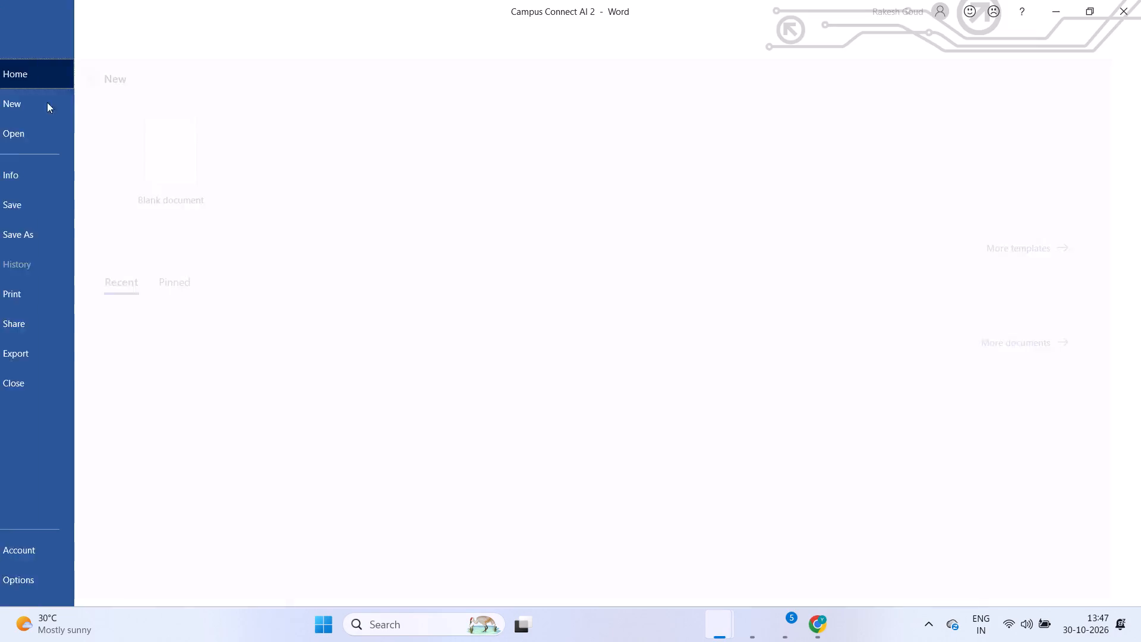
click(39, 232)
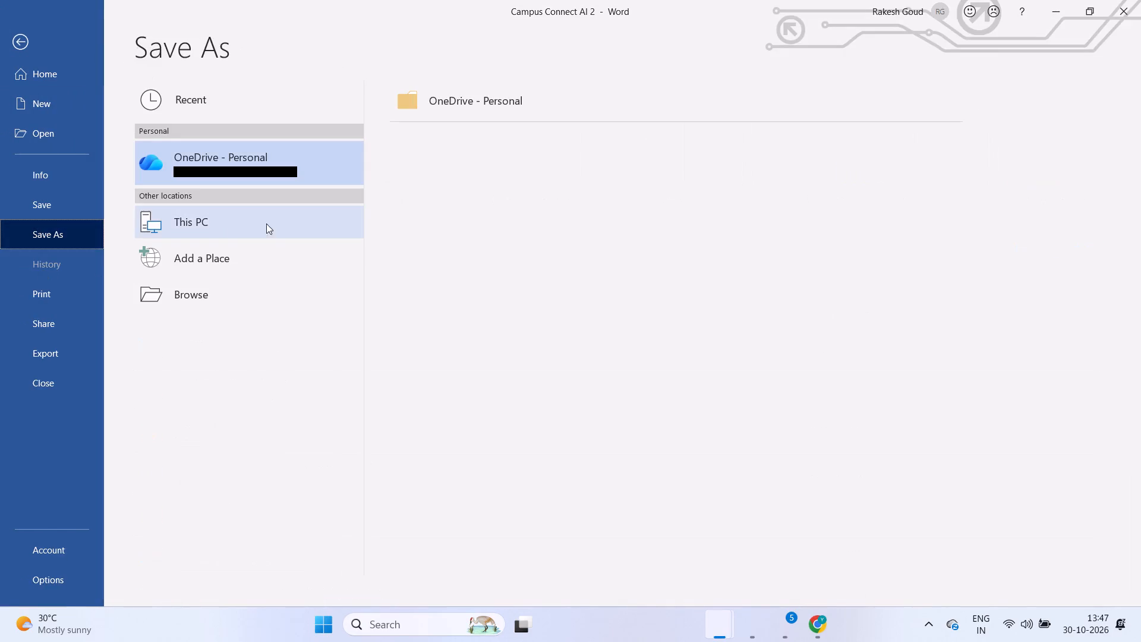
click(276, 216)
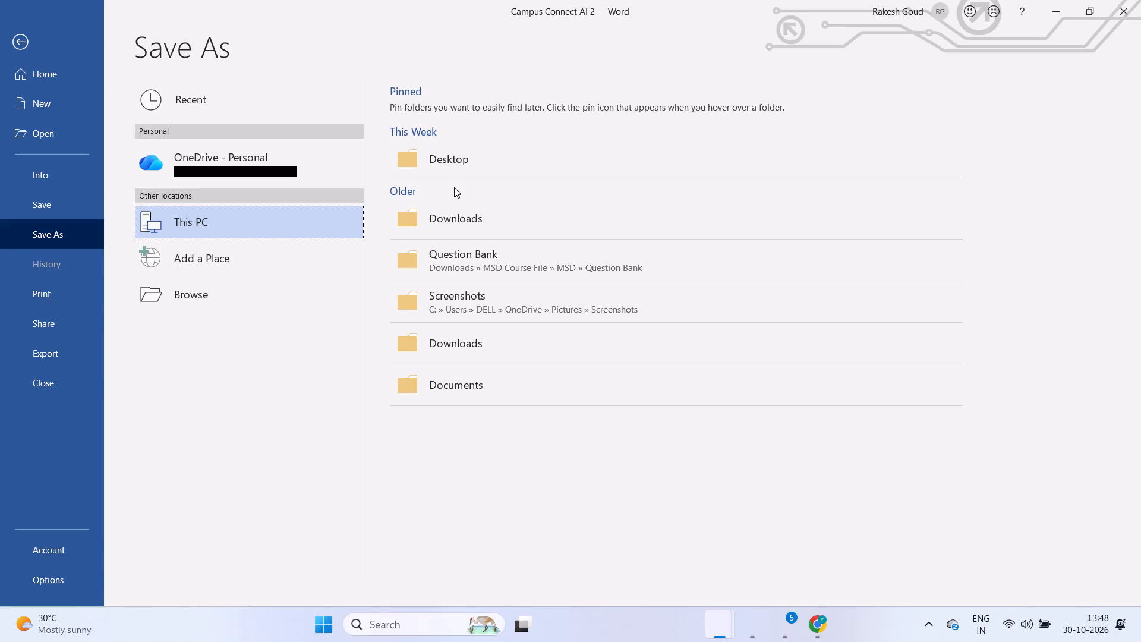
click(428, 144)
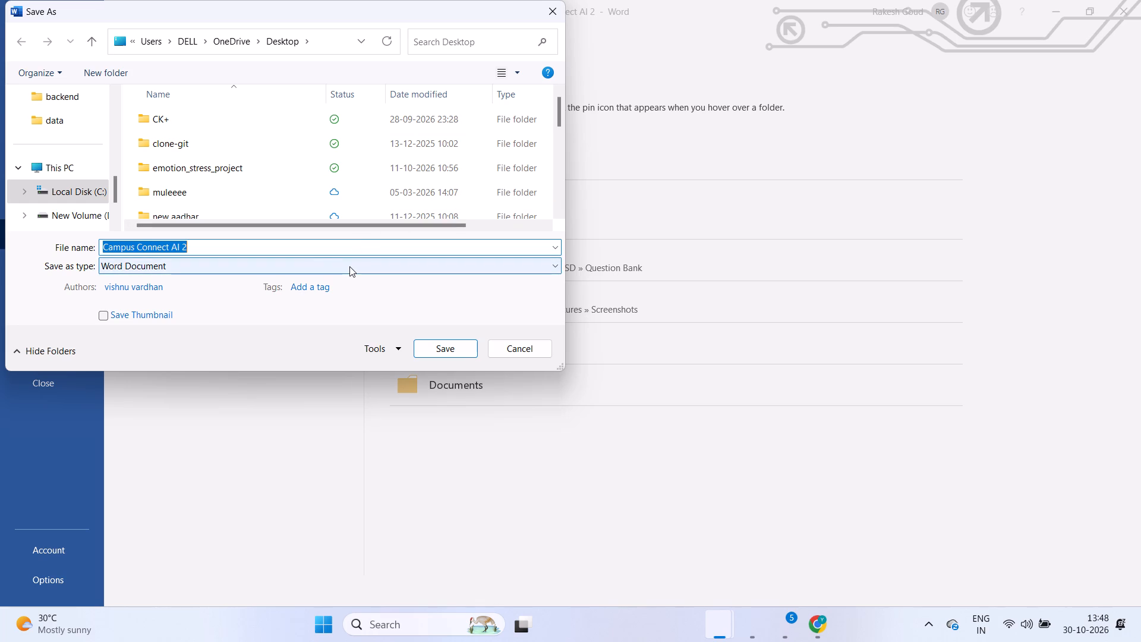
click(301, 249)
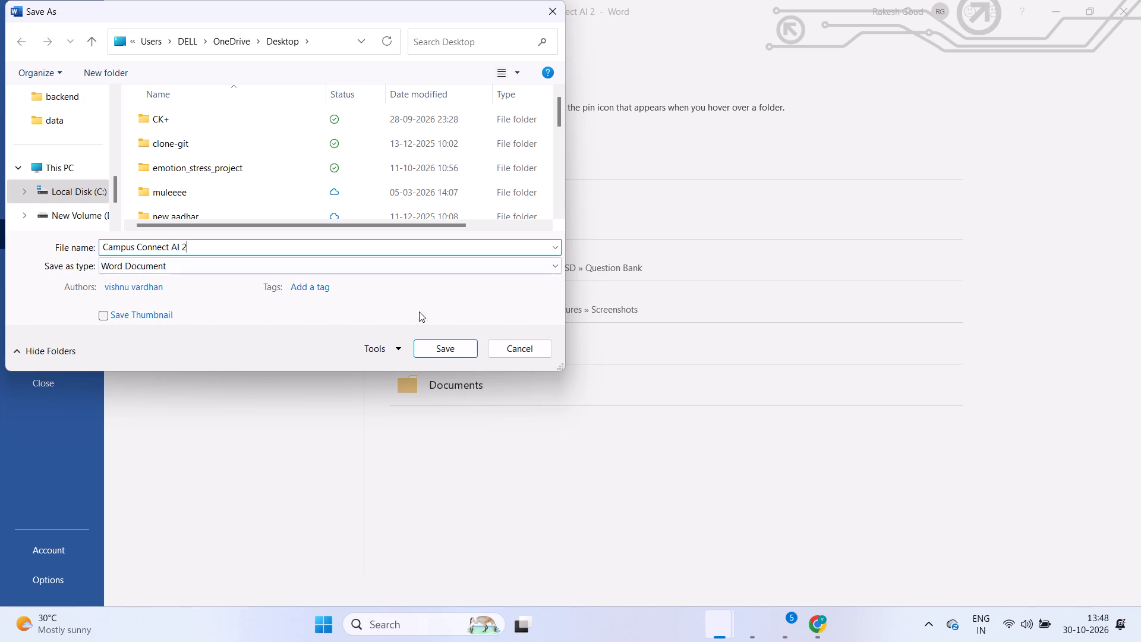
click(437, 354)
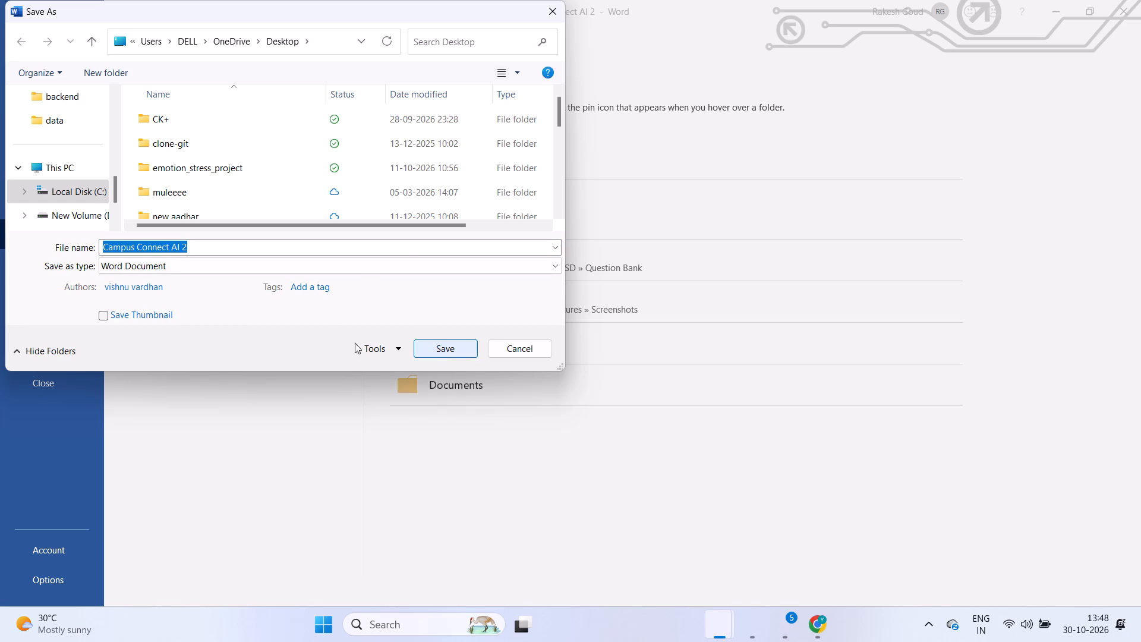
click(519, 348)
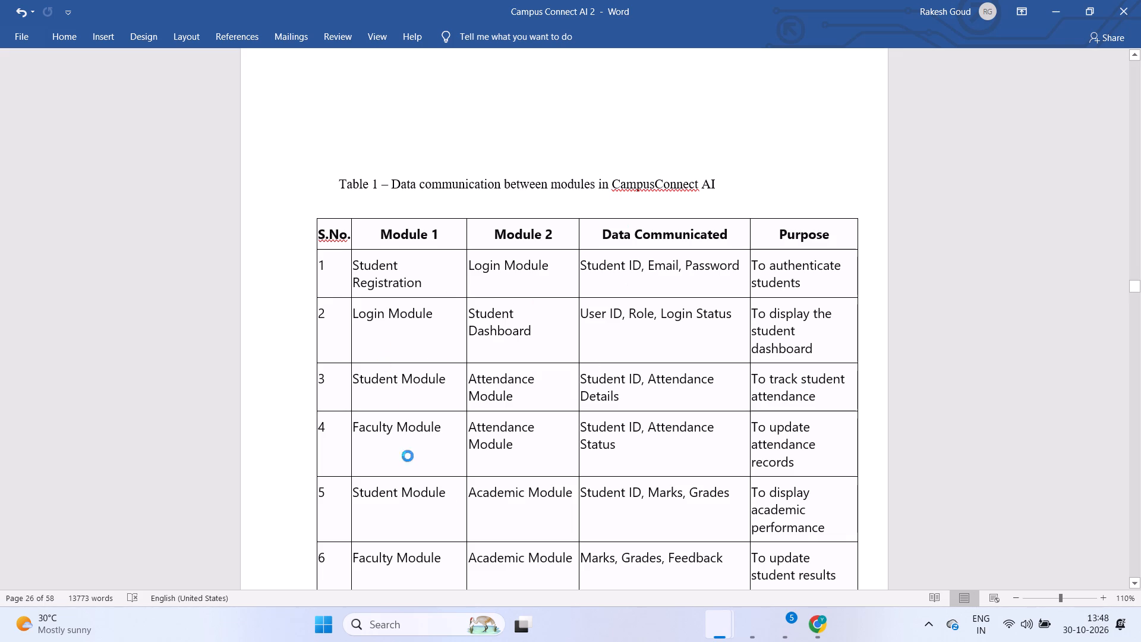
Minimize the report's Word window to show the Windows desktop, and refresh the desktop.
click(1058, 5)
right_click(797, 209)
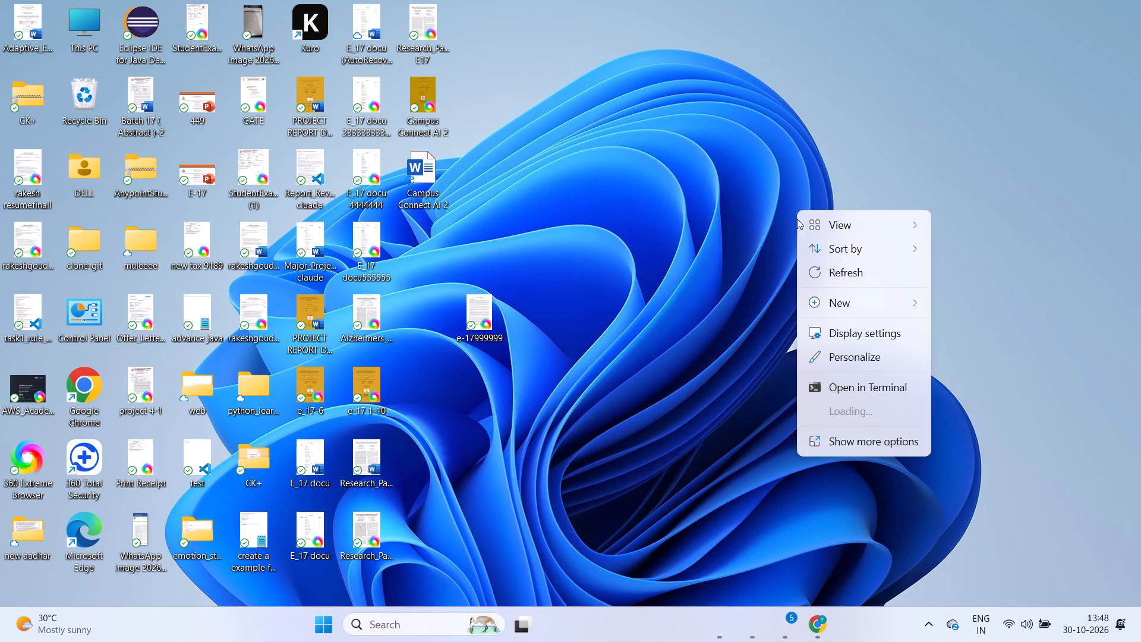
click(846, 270)
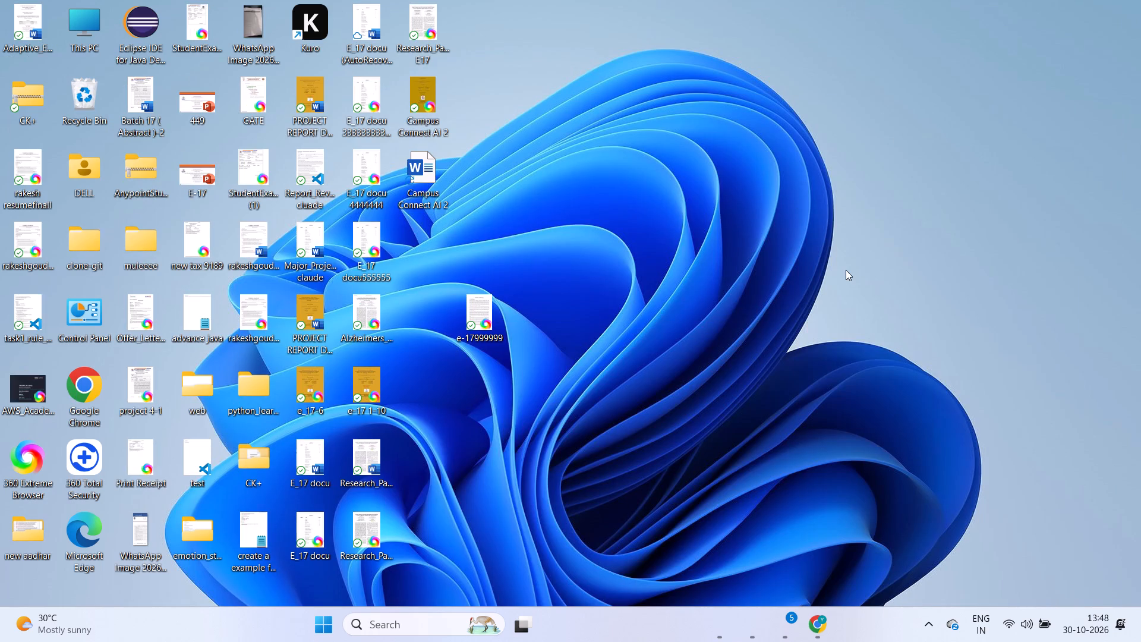
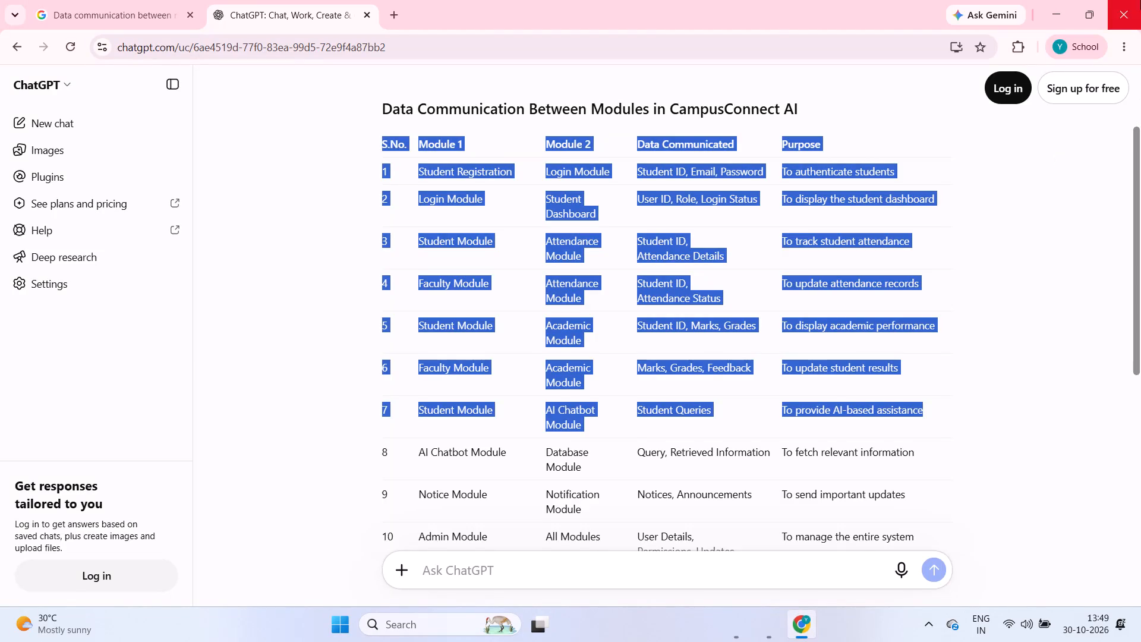
Close all open windows: the Chrome browser, Notepad, and the Word documents Travel_Budget_Estima... and Campus Connect AI 2.
click(1140, 0)
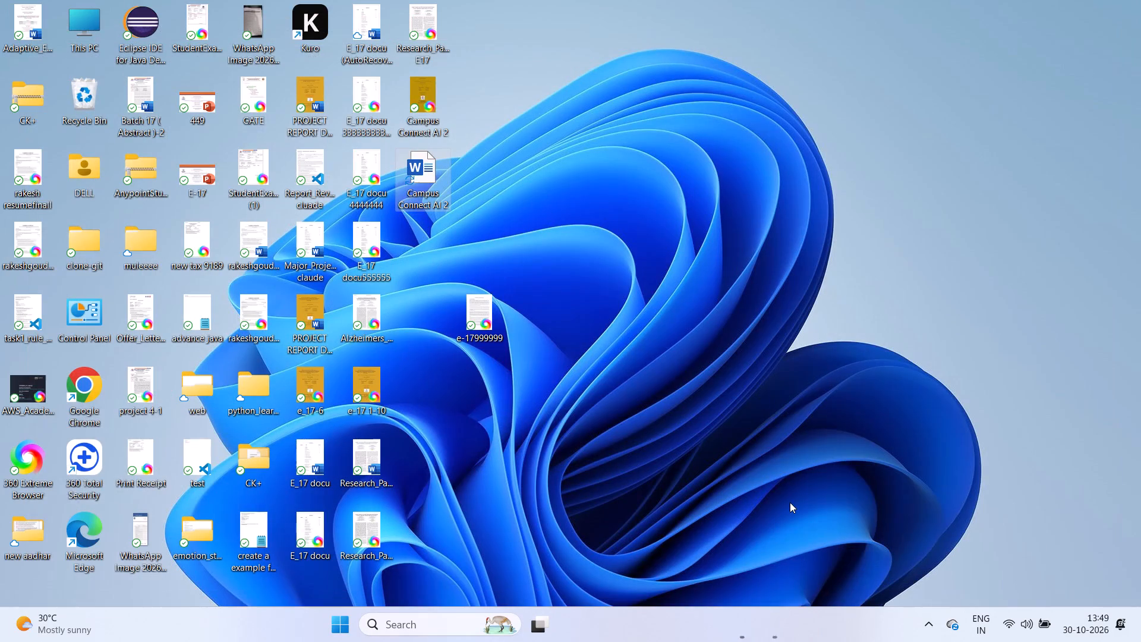
click(776, 640)
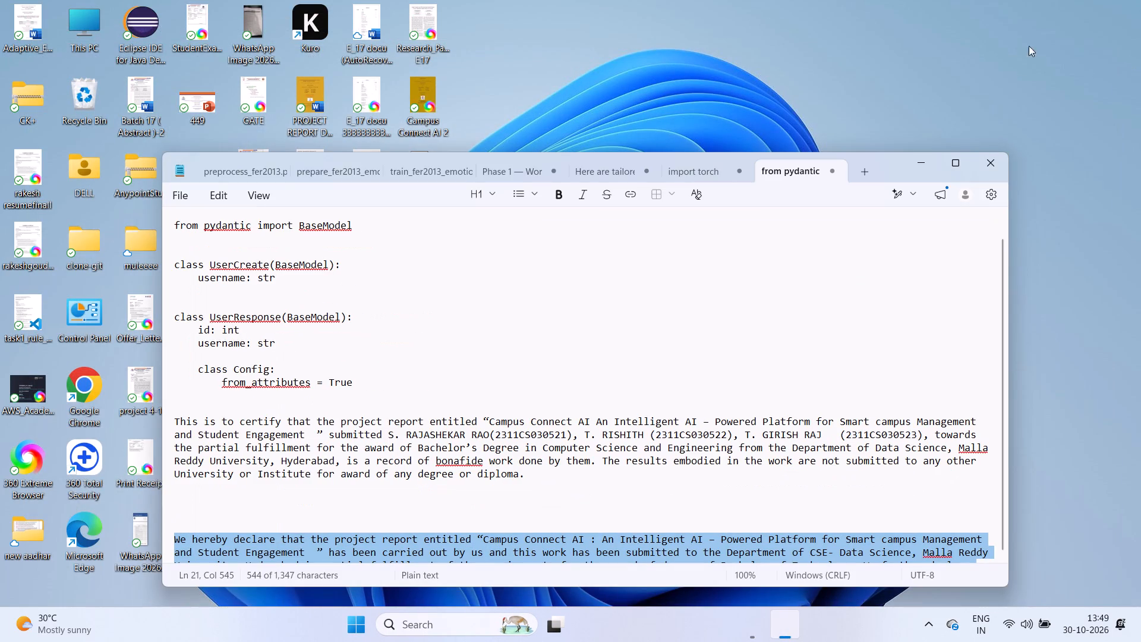
click(995, 160)
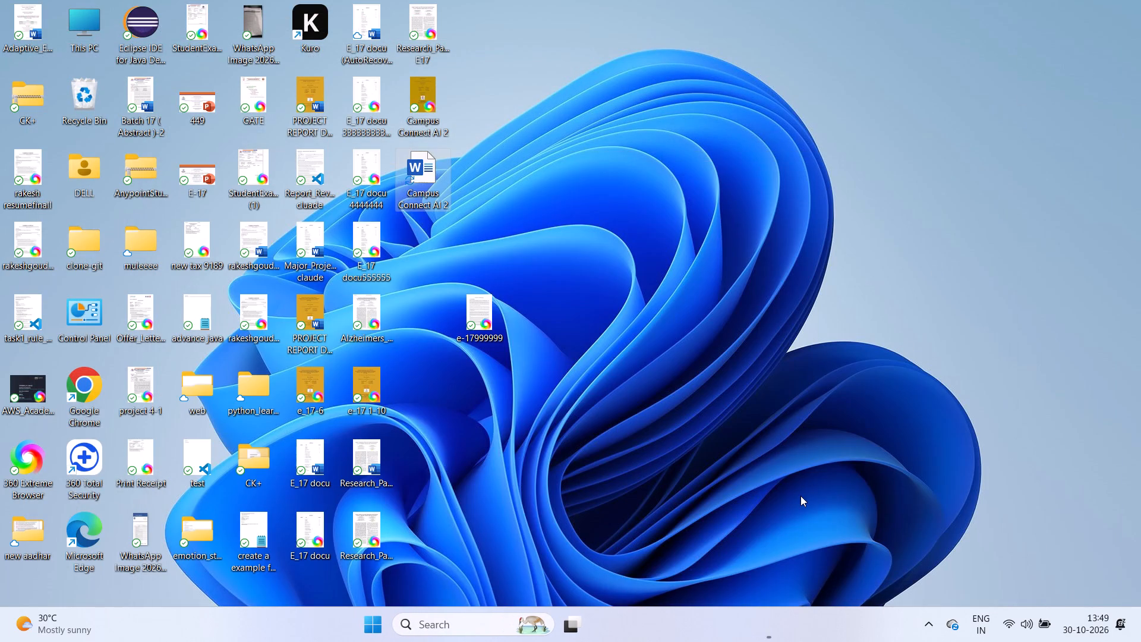
click(909, 505)
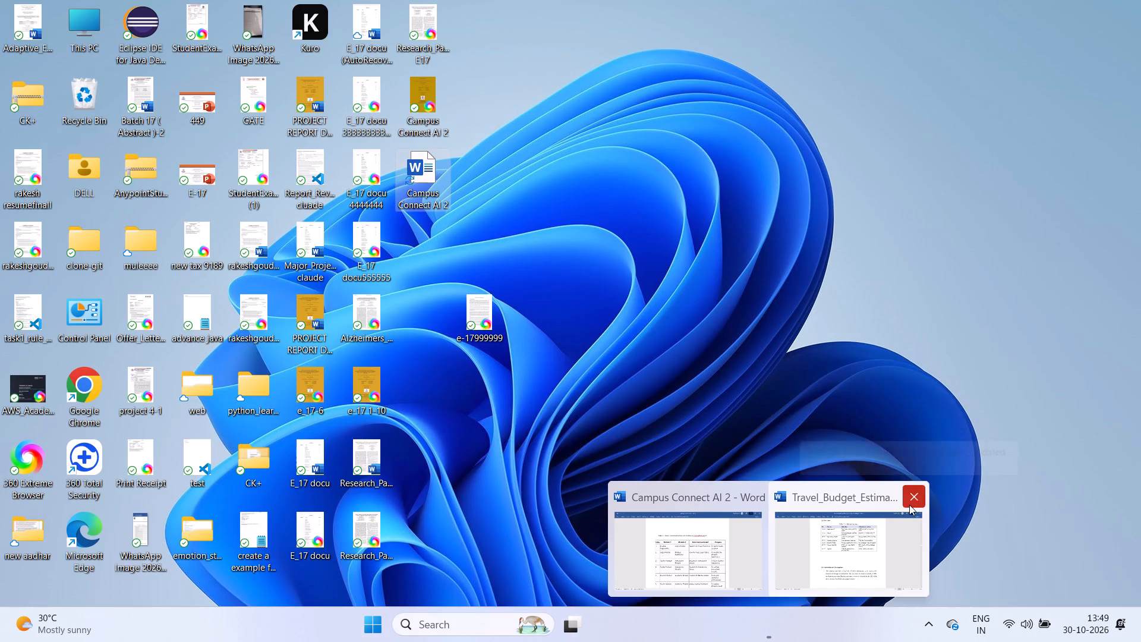
click(837, 500)
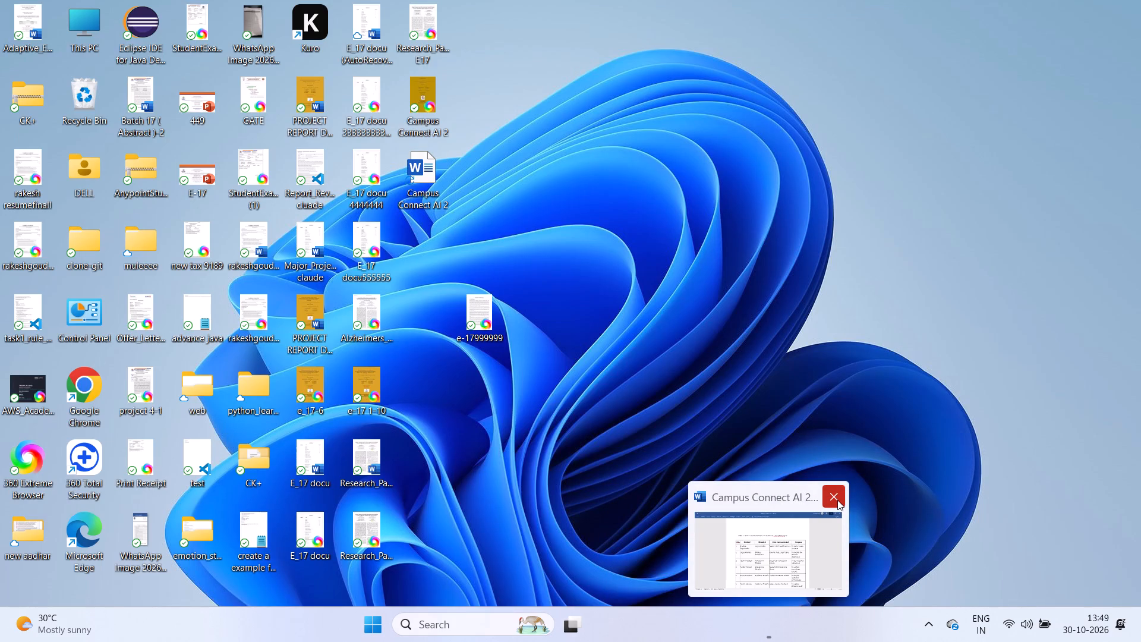
click(837, 500)
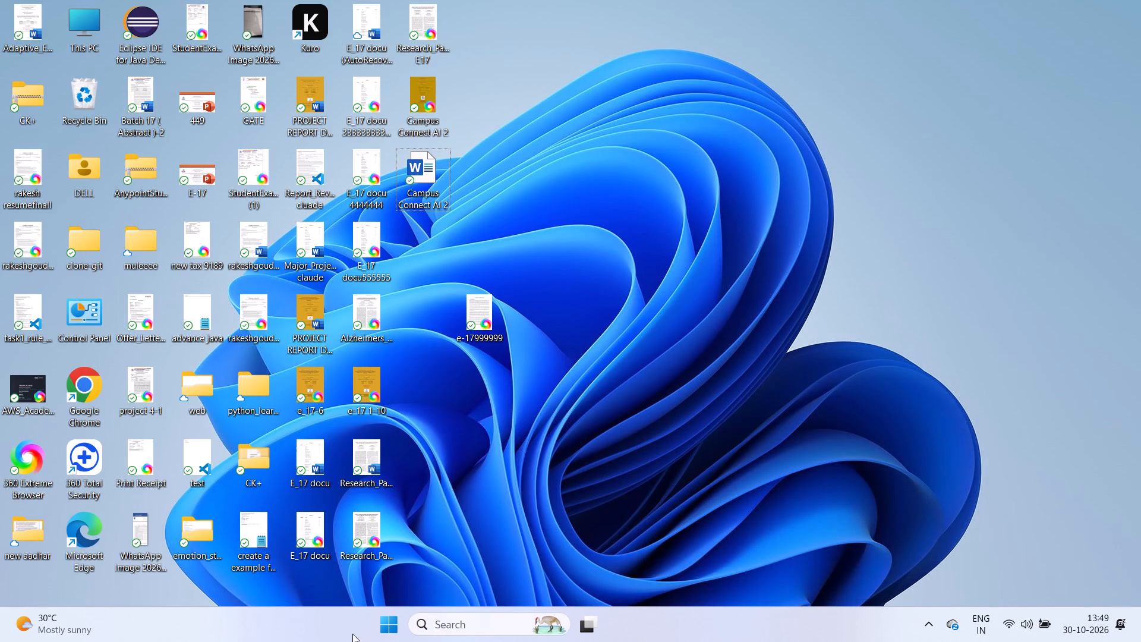
Open the computer's power options and choose a power action to end the Windows session.
click(385, 628)
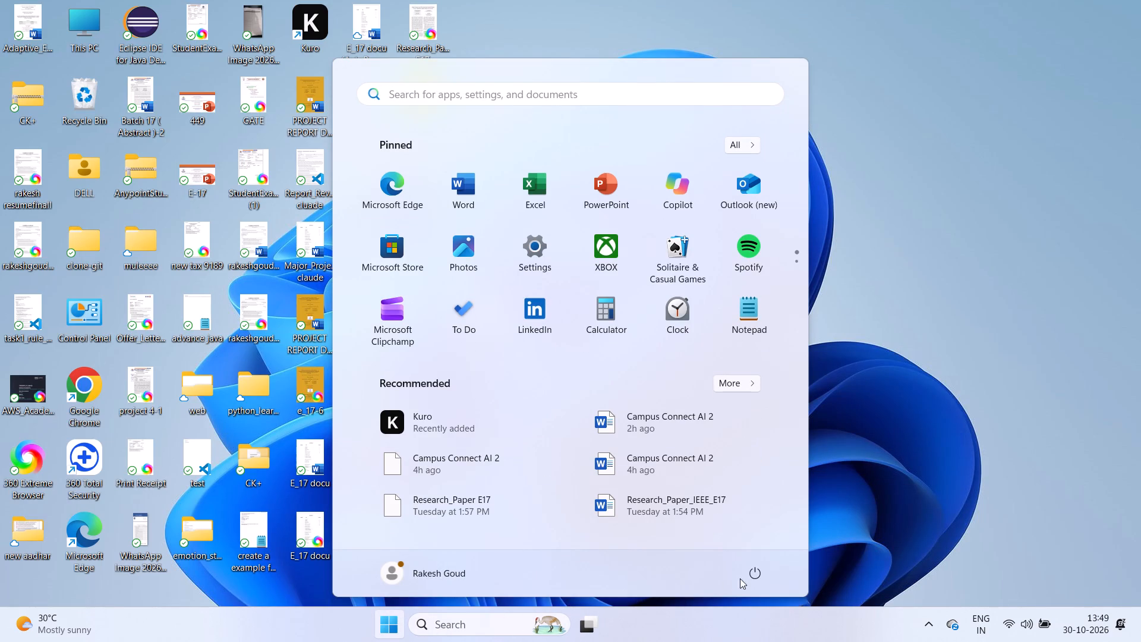
click(749, 578)
click(759, 520)
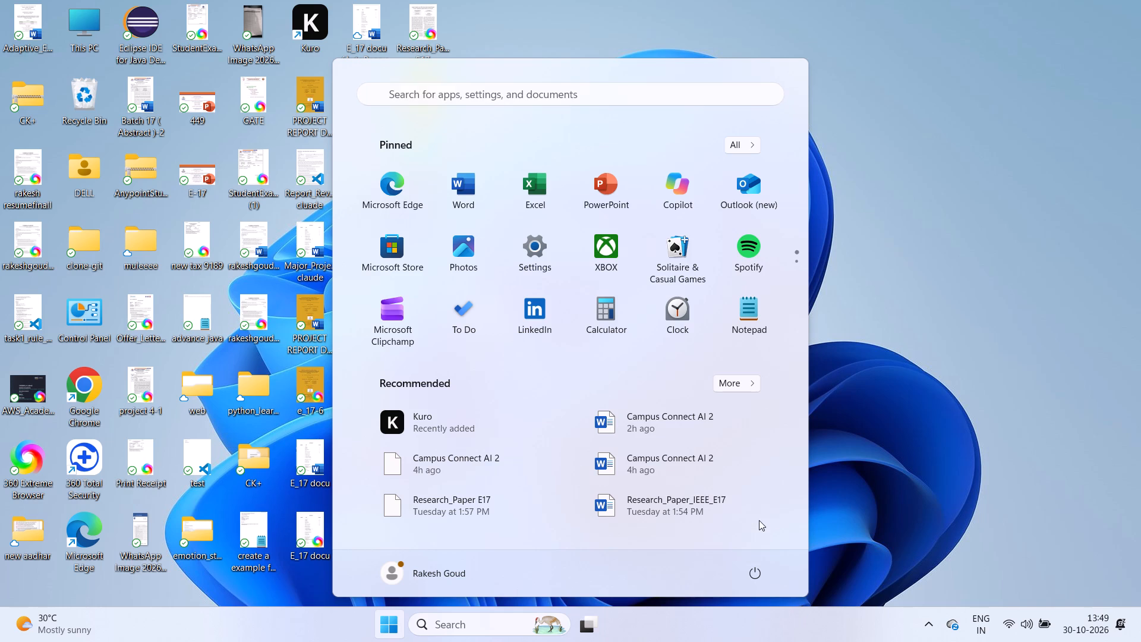